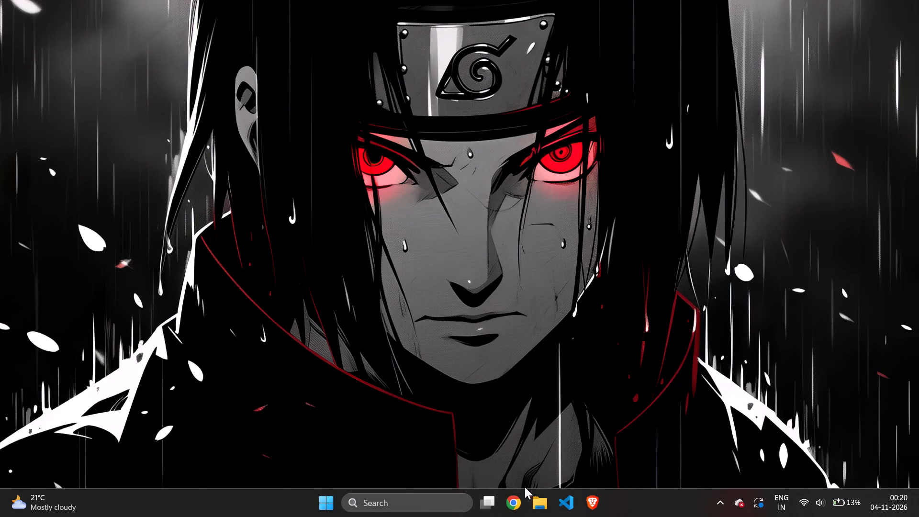
Launch Microsoft Edge from the recent searches.
{"action": "left_click", "coordinate": [432, 498]}
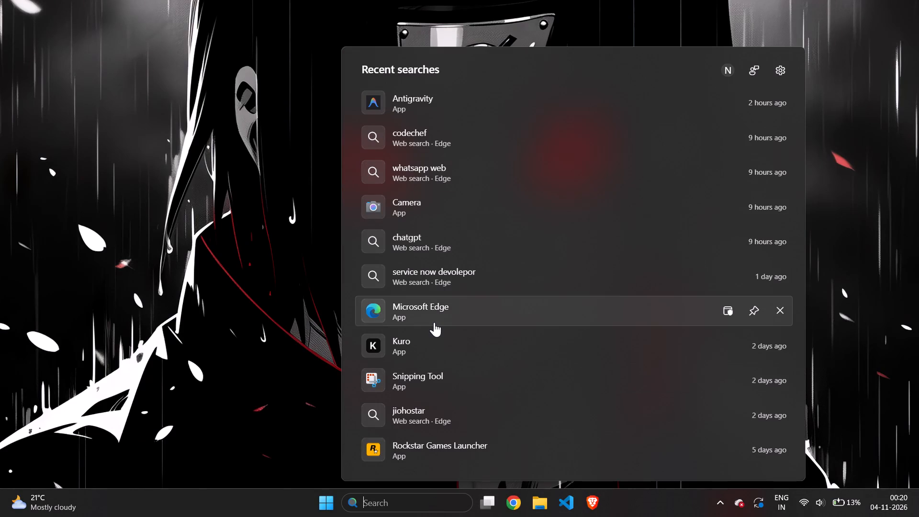
{"action": "left_click", "coordinate": [434, 322]}
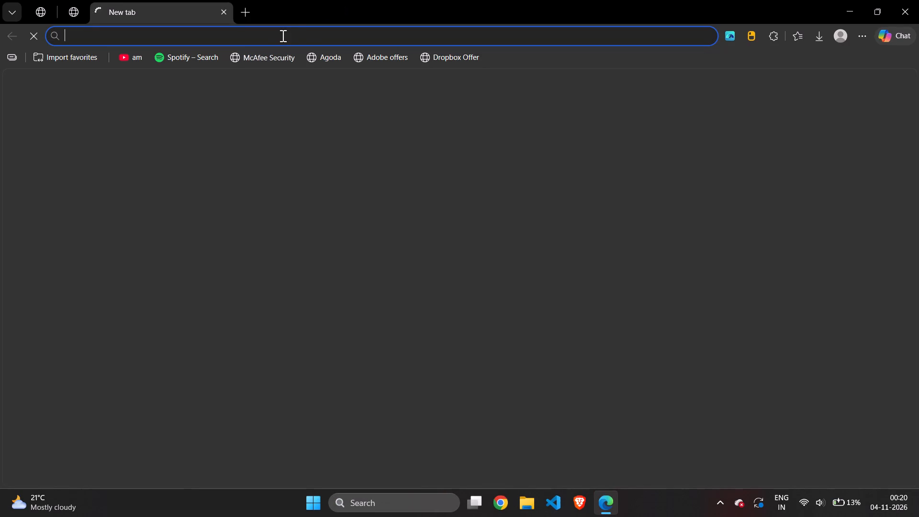
Run the earlier web search "service now devolepor" again and open the ServiceNow Developers site at developer.servicenow.com from the results.
{"action": "left_click", "coordinate": [281, 39]}
{"action": "left_click", "coordinate": [275, 57]}
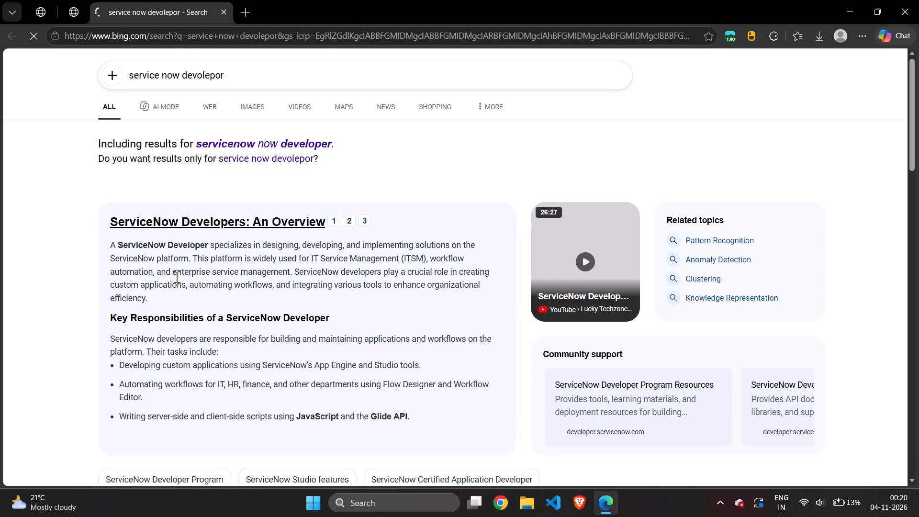
{"action": "scroll", "coordinate": [178, 275], "scroll_direction": "down", "scroll_amount": 1}
{"action": "scroll", "coordinate": [167, 329], "scroll_direction": "down", "scroll_amount": 1}
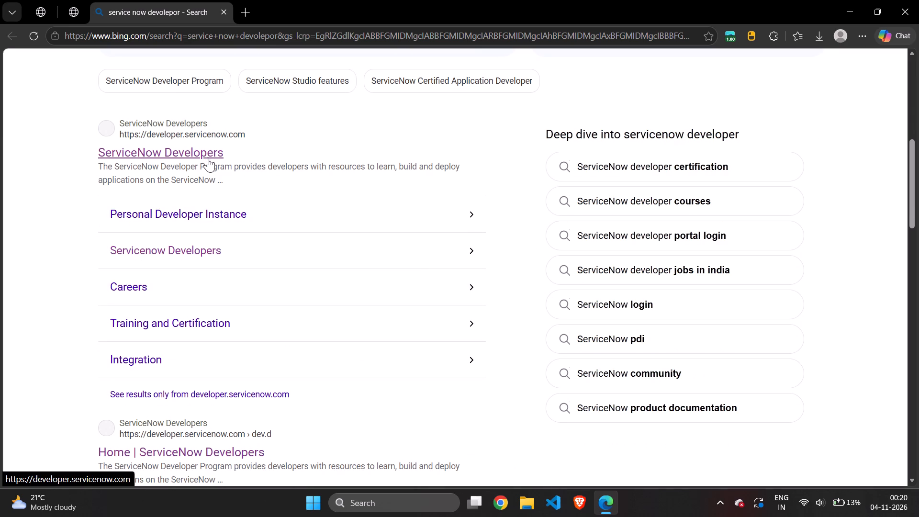
{"action": "left_click", "coordinate": [209, 154]}
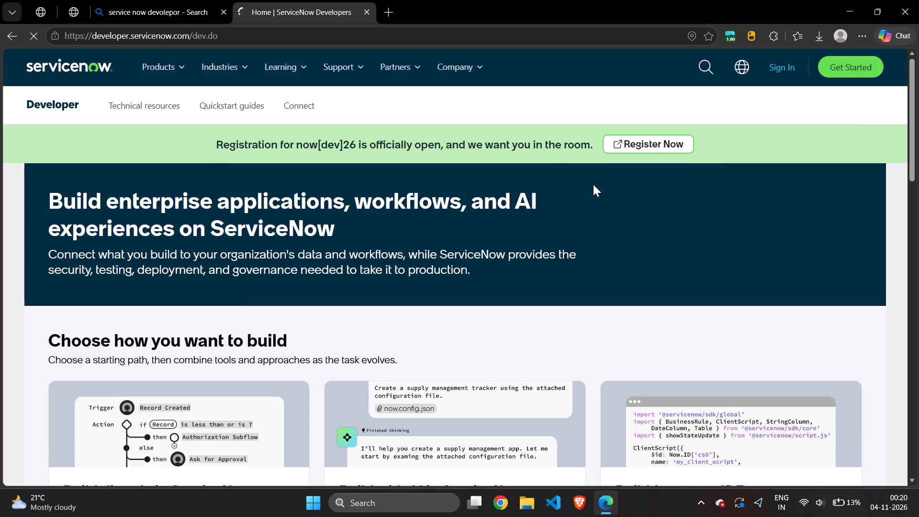
Start signing in to the ServiceNow Developer site.
{"action": "left_click", "coordinate": [777, 63]}
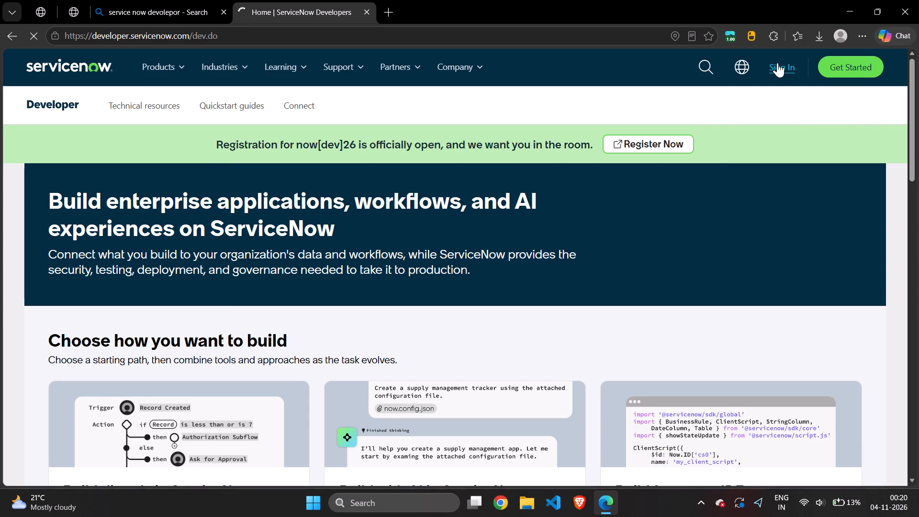
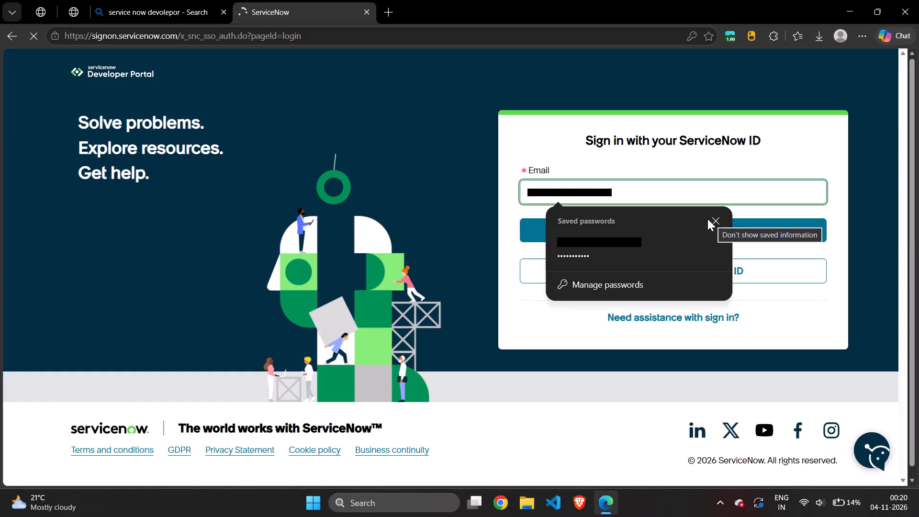
Sign in to the ServiceNow Developer account with the saved email and password.
{"action": "left_click", "coordinate": [659, 235]}
{"action": "left_click", "coordinate": [659, 233]}
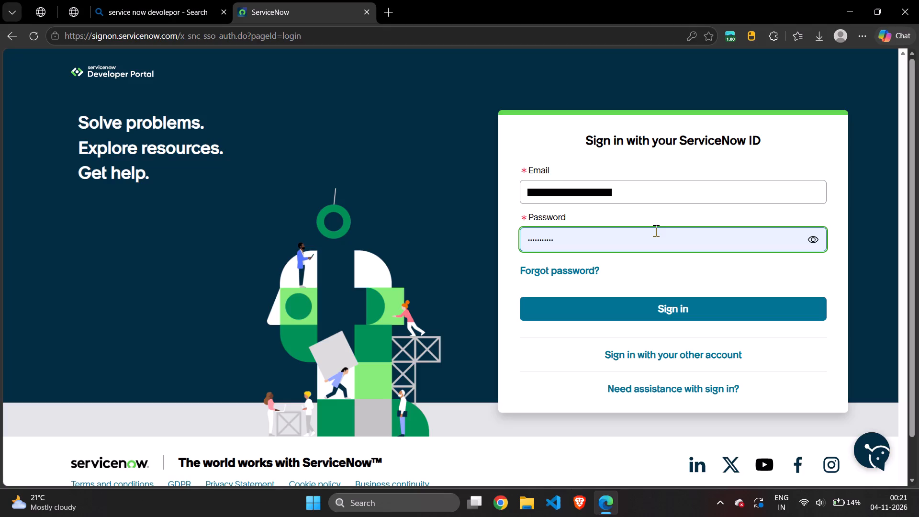
{"action": "left_click", "coordinate": [740, 315]}
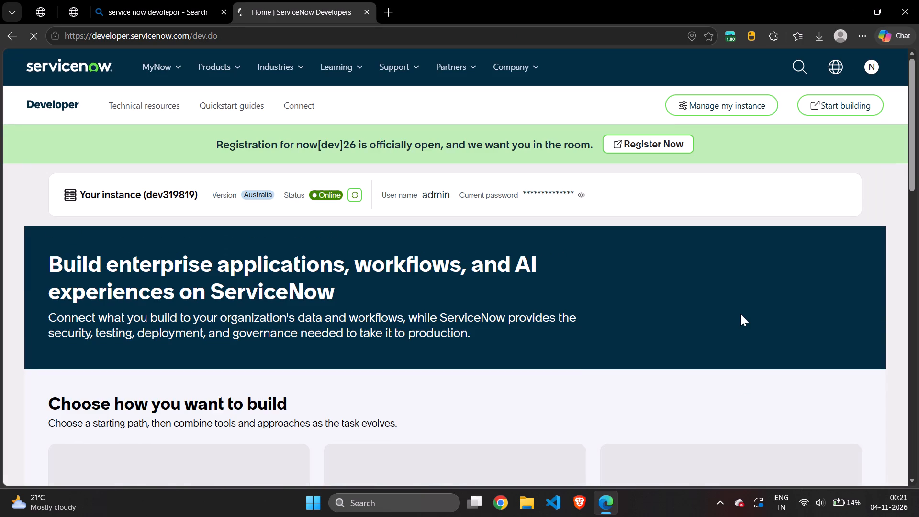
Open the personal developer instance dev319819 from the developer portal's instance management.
{"action": "left_click", "coordinate": [762, 113]}
{"action": "left_click", "coordinate": [493, 247]}
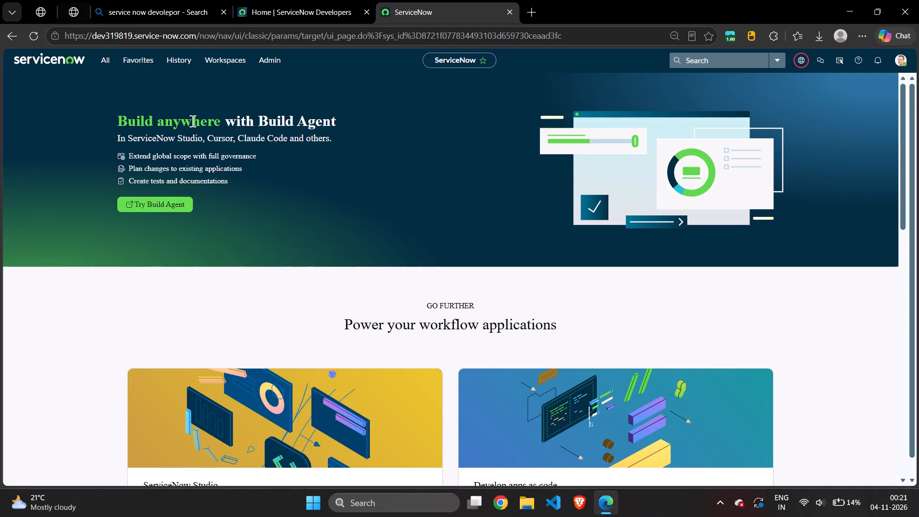
Filter all navigation modules for "Access C" and open Access Control (ACL) under System Security.
{"action": "left_click", "coordinate": [106, 63]}
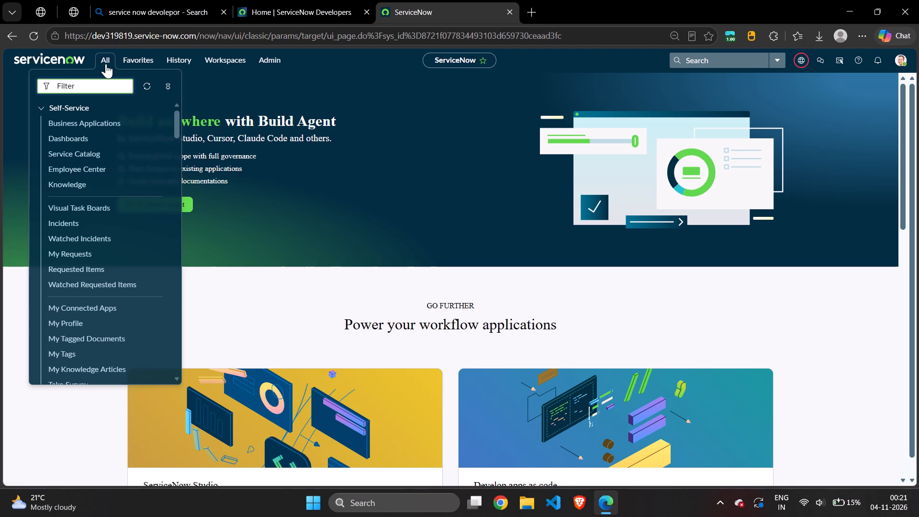
{"action": "key", "text": "c"}
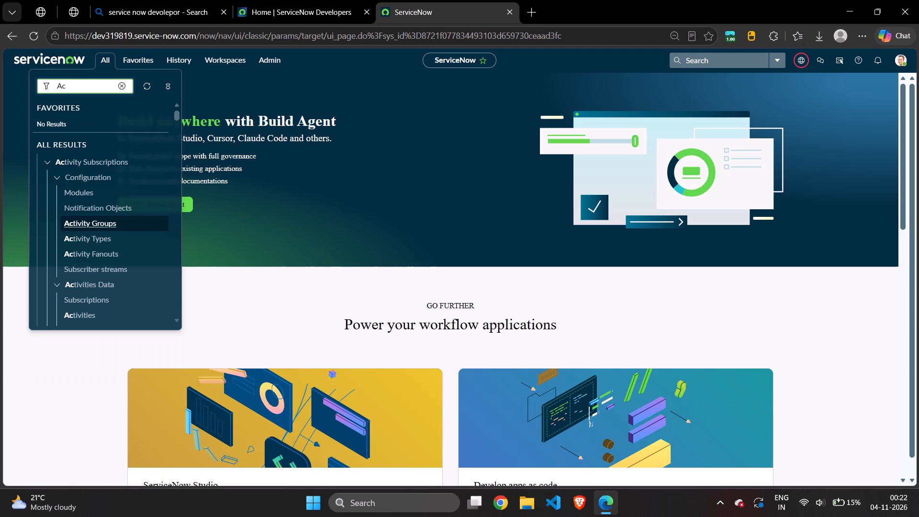
{"action": "type", "text": "se"}
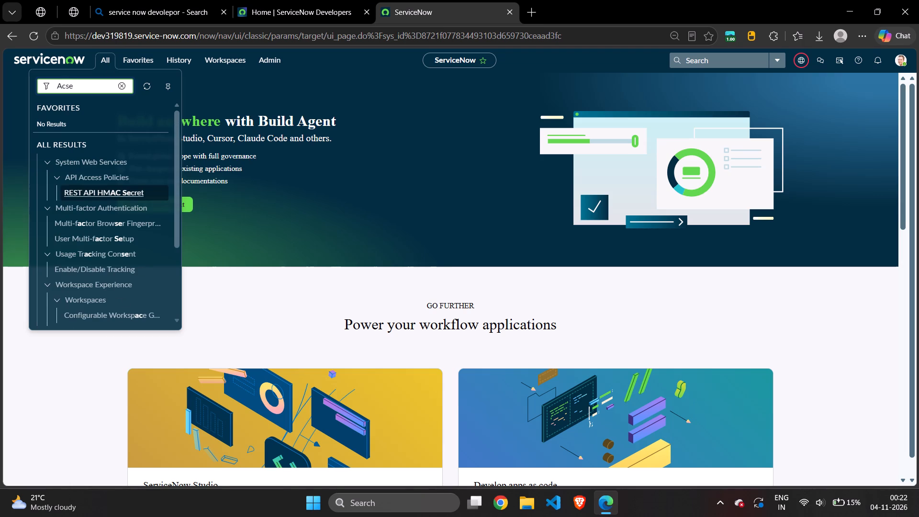
{"action": "type", "text": "ss"}
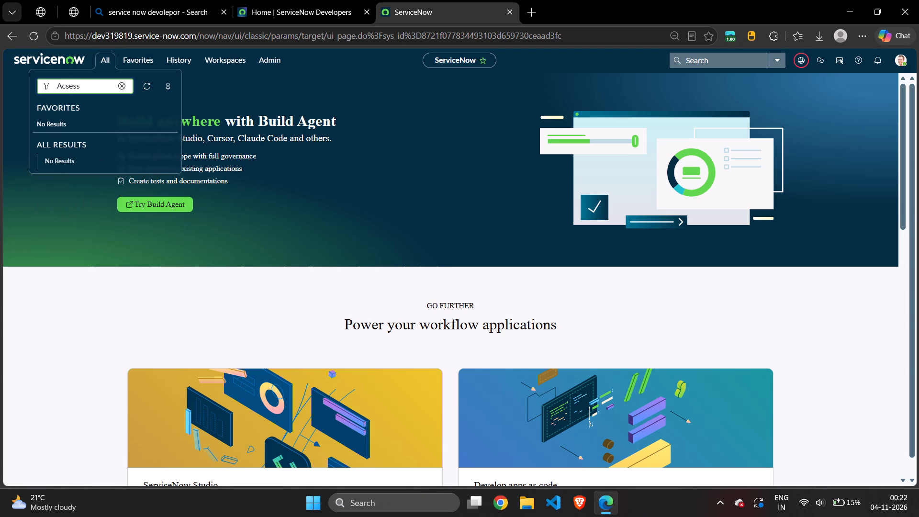
{"action": "key", "text": "BackSpace"}
{"action": "key", "text": "BackSpace"}
{"action": "key", "text": "BackSpace"}
{"action": "key", "text": "BackSpace"}
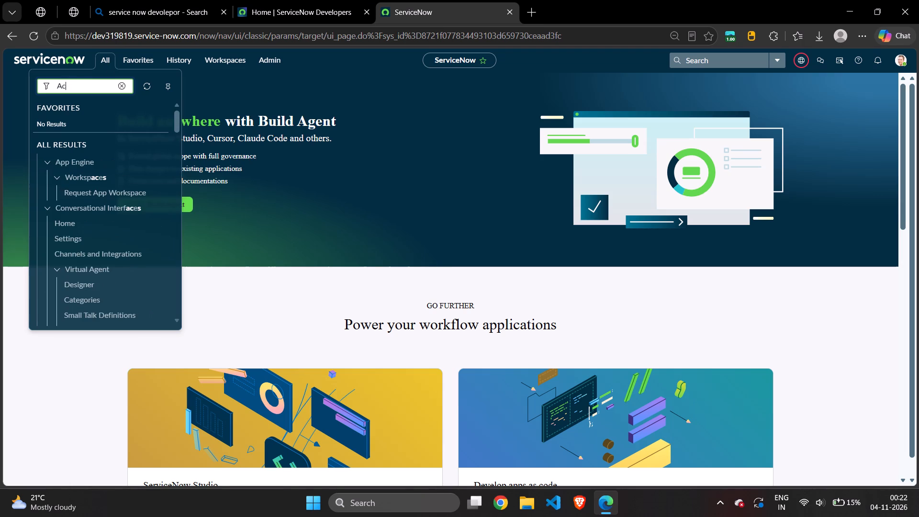
{"action": "key", "text": "c"}
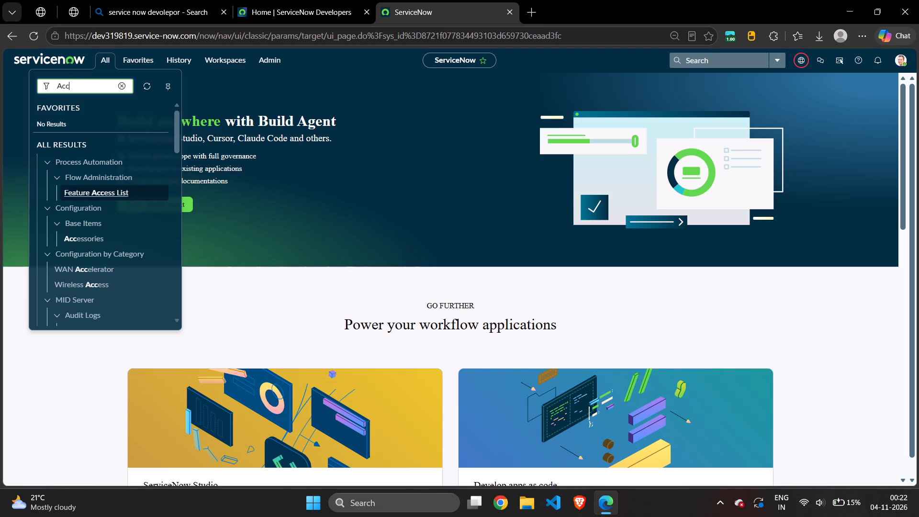
{"action": "key", "text": "e"}
{"action": "type", "text": "ss"}
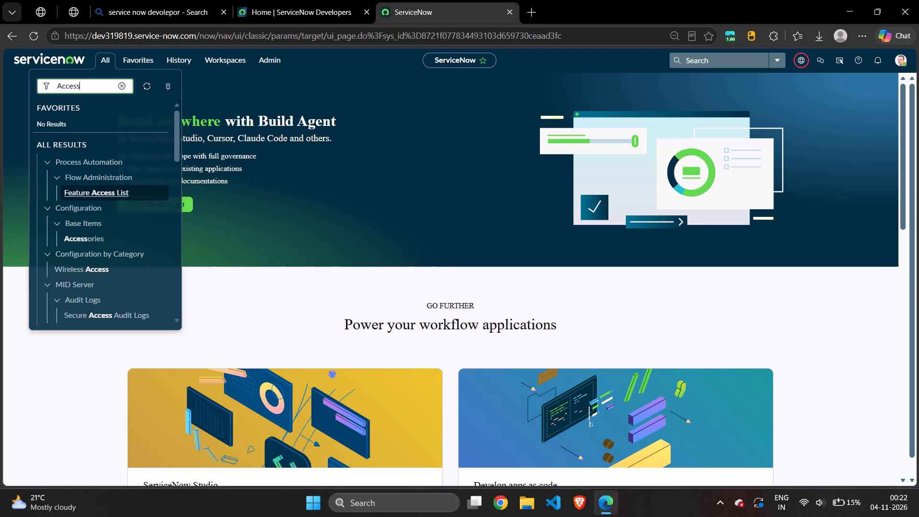
{"action": "key", "text": "space"}
{"action": "key", "text": "c"}
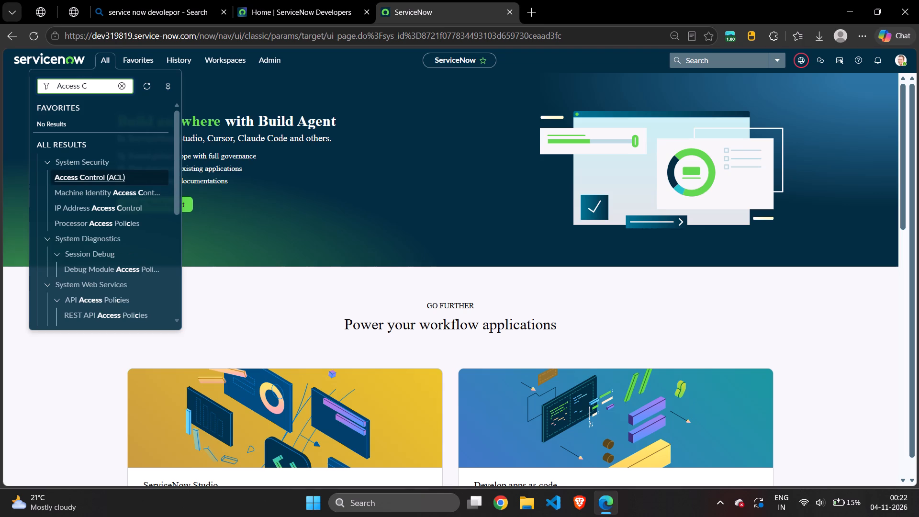
{"action": "left_click", "coordinate": [110, 179]}
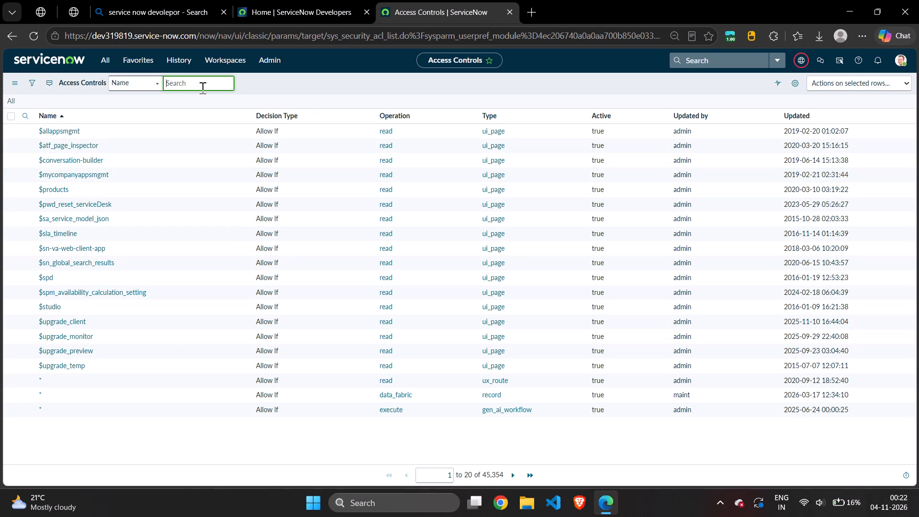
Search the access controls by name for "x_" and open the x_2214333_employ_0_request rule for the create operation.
{"action": "key", "text": "x"}
{"action": "key", "text": "shift+underscore"}
{"action": "key", "text": "Return"}
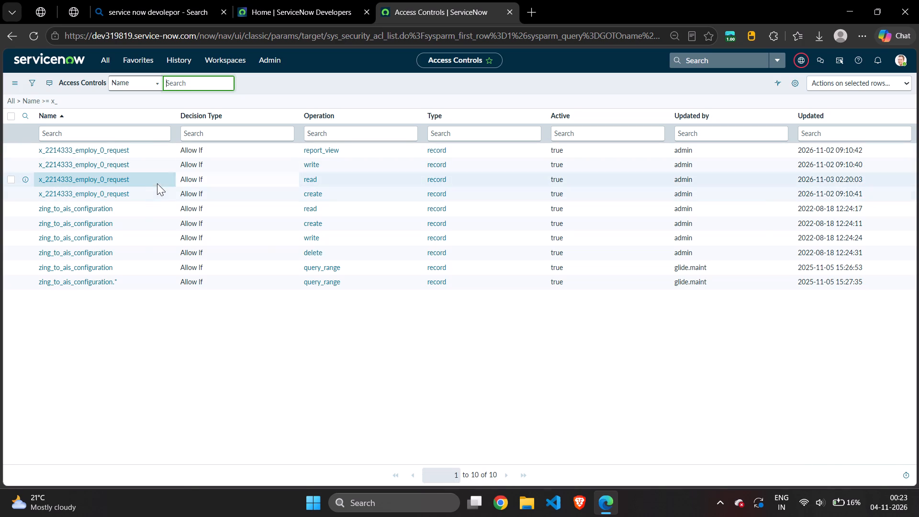
{"action": "left_click", "coordinate": [107, 190]}
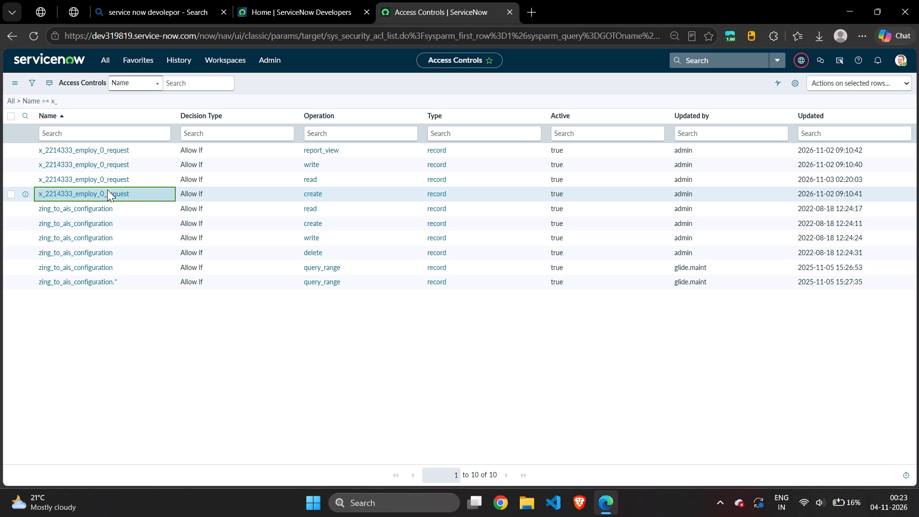
{"action": "left_click", "coordinate": [103, 195]}
{"action": "left_click", "coordinate": [103, 195]}
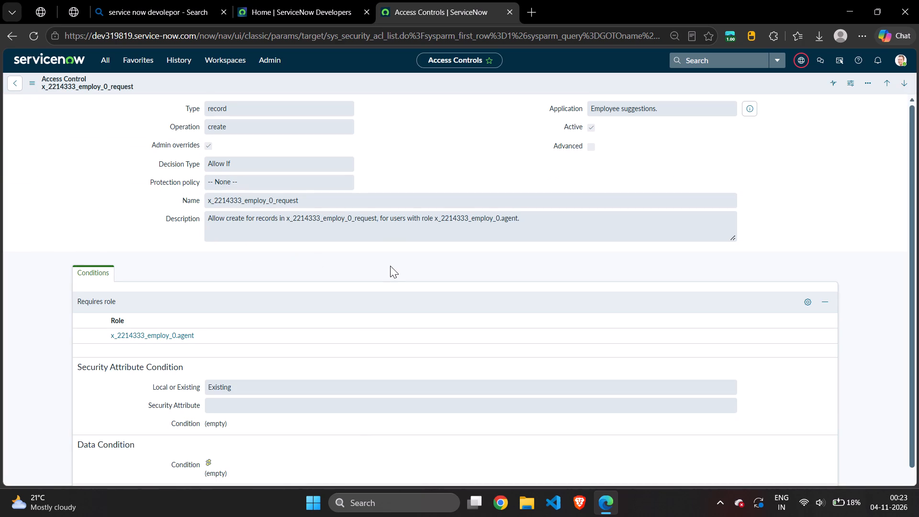
Examine the create rule's details, required role and the security, data and advanced conditions in its Conditions section.
{"action": "scroll", "coordinate": [306, 275], "scroll_direction": "down", "scroll_amount": 4}
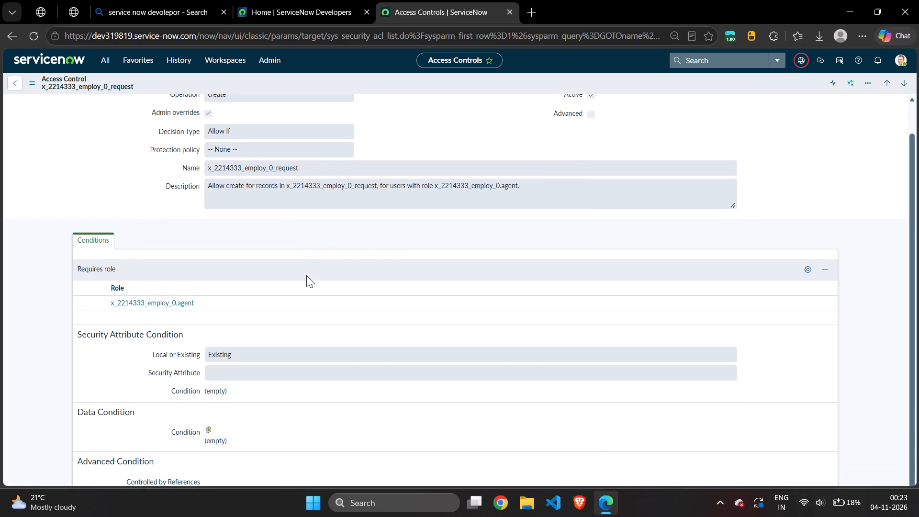
{"action": "scroll", "coordinate": [303, 289], "scroll_direction": "up", "scroll_amount": 2}
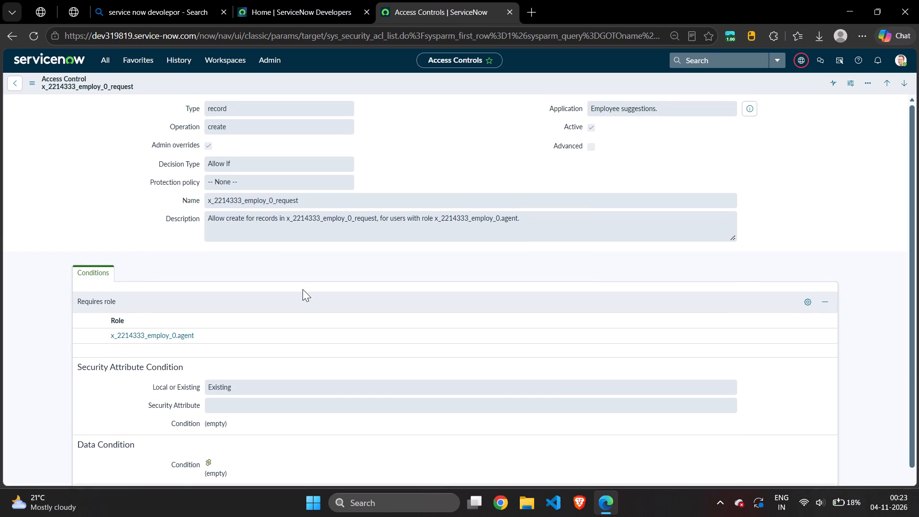
{"action": "scroll", "coordinate": [256, 338], "scroll_direction": "down", "scroll_amount": 3}
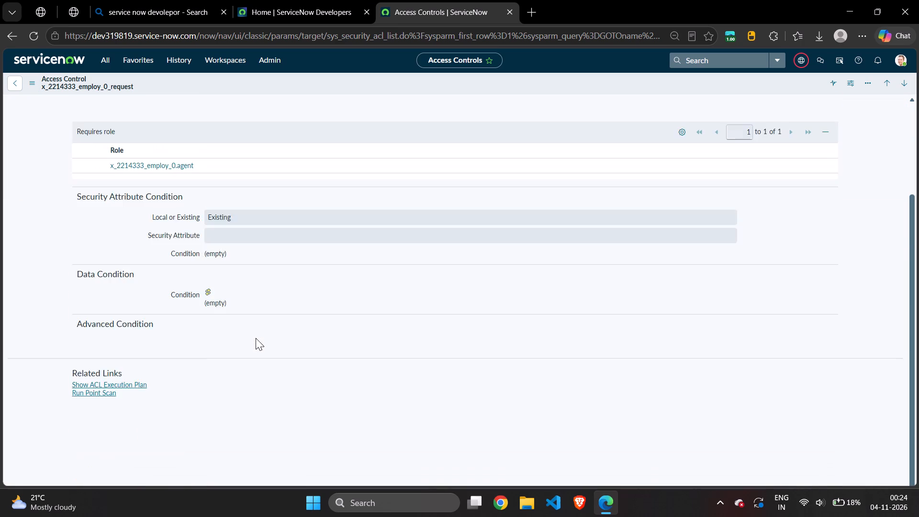
{"action": "scroll", "coordinate": [256, 338], "scroll_direction": "down", "scroll_amount": 3}
{"action": "scroll", "coordinate": [256, 338], "scroll_direction": "up", "scroll_amount": 2}
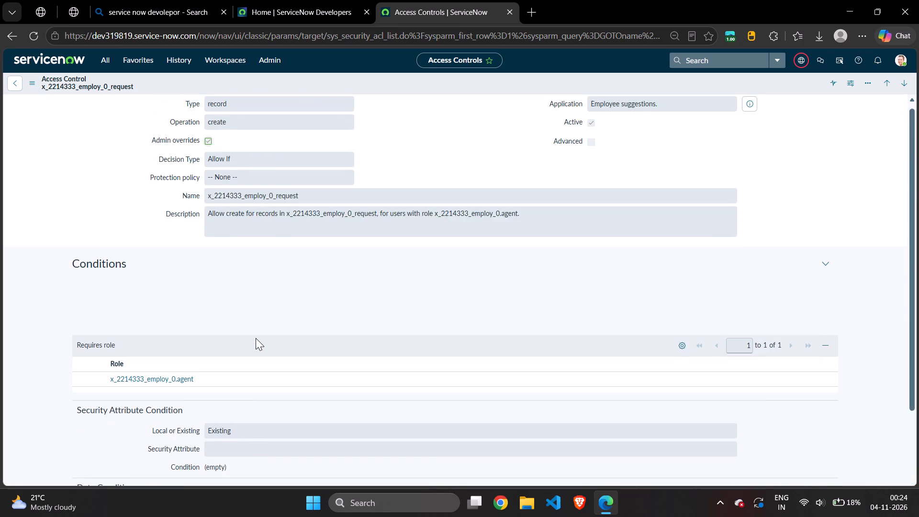
{"action": "scroll", "coordinate": [256, 338], "scroll_direction": "down", "scroll_amount": 3}
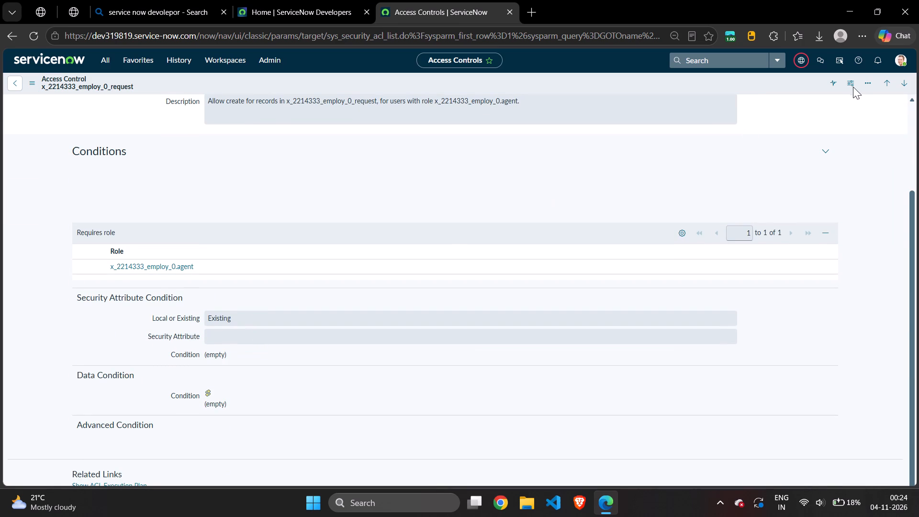
{"action": "left_click", "coordinate": [827, 145]}
{"action": "left_click", "coordinate": [825, 147]}
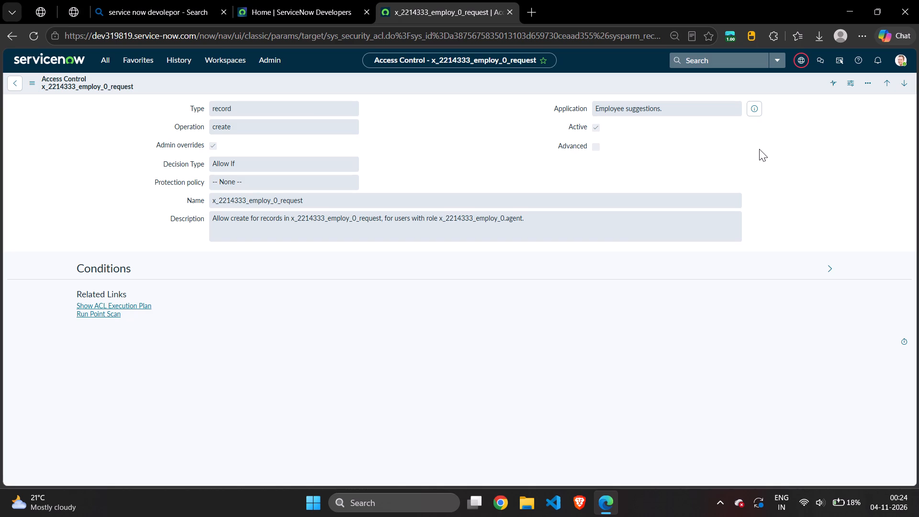
{"action": "left_click", "coordinate": [829, 268]}
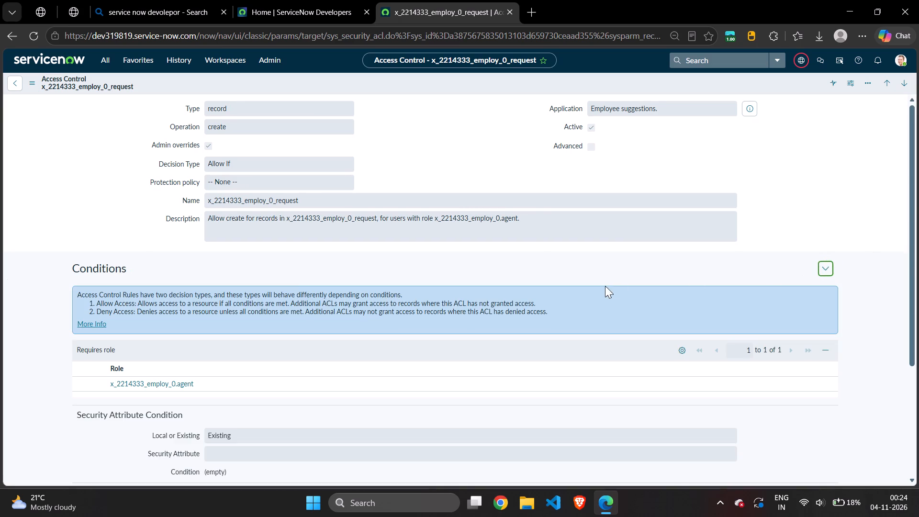
{"action": "scroll", "coordinate": [602, 286], "scroll_direction": "down", "scroll_amount": 1}
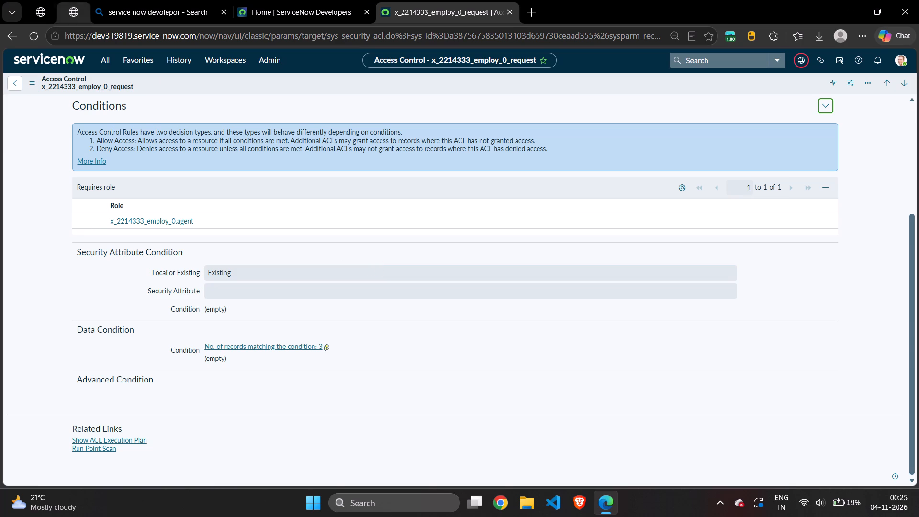
Replace the navigation filter with "Users" and open the Users list under User Administration.
{"action": "left_click", "coordinate": [106, 57]}
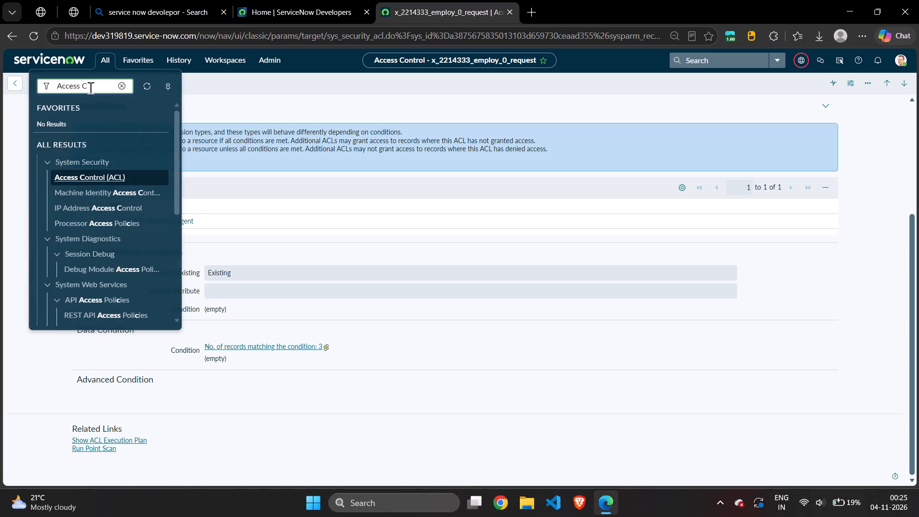
{"action": "key", "text": "BackSpace"}
{"action": "key", "text": "BackSpace"}
{"action": "key", "text": "BackSpace"}
{"action": "key", "text": "BackSpace"}
{"action": "key", "text": "BackSpace"}
{"action": "key", "text": "BackSpace"}
{"action": "key", "text": "BackSpace"}
{"action": "key", "text": "BackSpace"}
{"action": "key", "text": "BackSpace"}
{"action": "key", "text": "BackSpace"}
{"action": "key", "text": "BackSpace"}
{"action": "key", "text": "BackSpace"}
{"action": "key", "text": "BackSpace"}
{"action": "key", "text": "BackSpace"}
{"action": "key", "text": "BackSpace"}
{"action": "key", "text": "BackSpace"}
{"action": "key", "text": "BackSpace"}
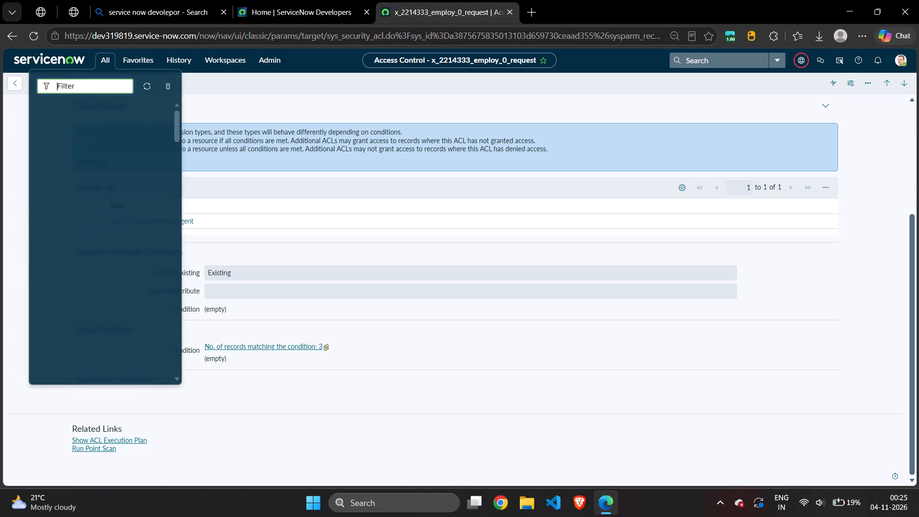
{"action": "type", "text": "sew"}
{"action": "key", "text": "BackSpace"}
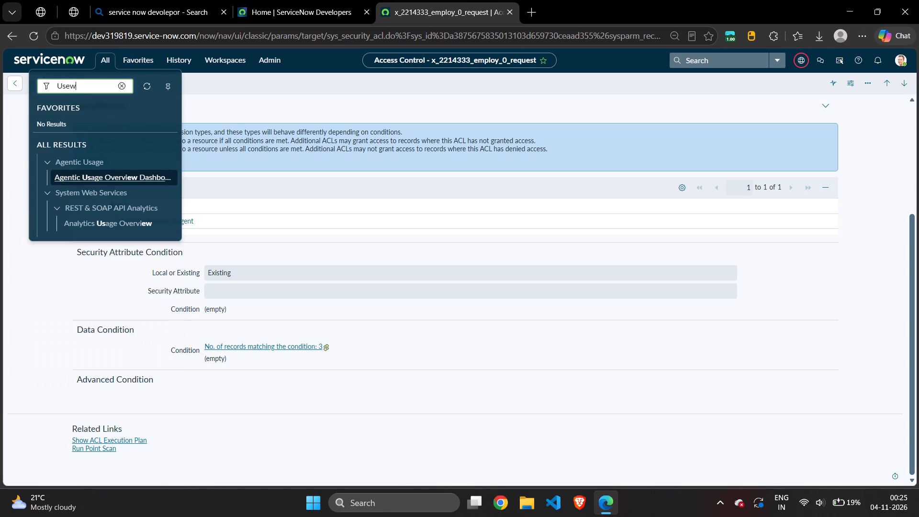
{"action": "key", "text": "r"}
{"action": "key", "text": "s"}
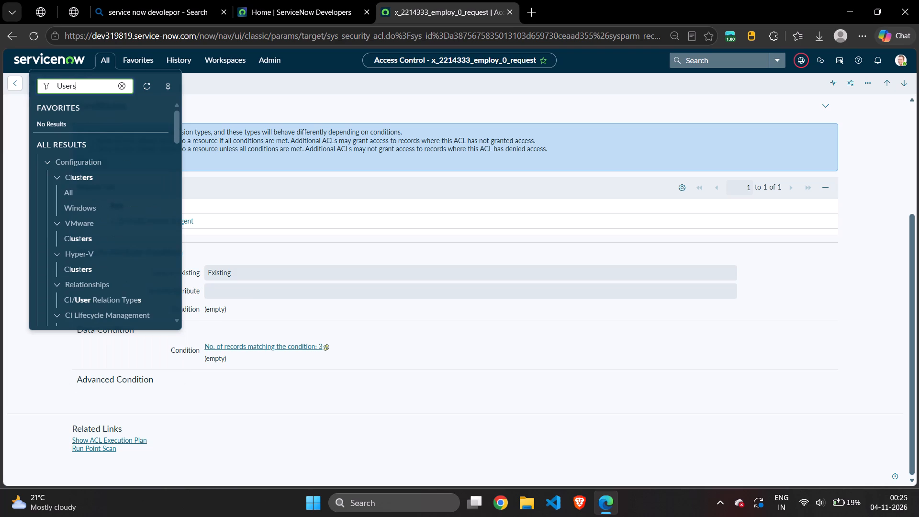
{"action": "scroll", "coordinate": [52, 177], "scroll_direction": "down", "scroll_amount": 1}
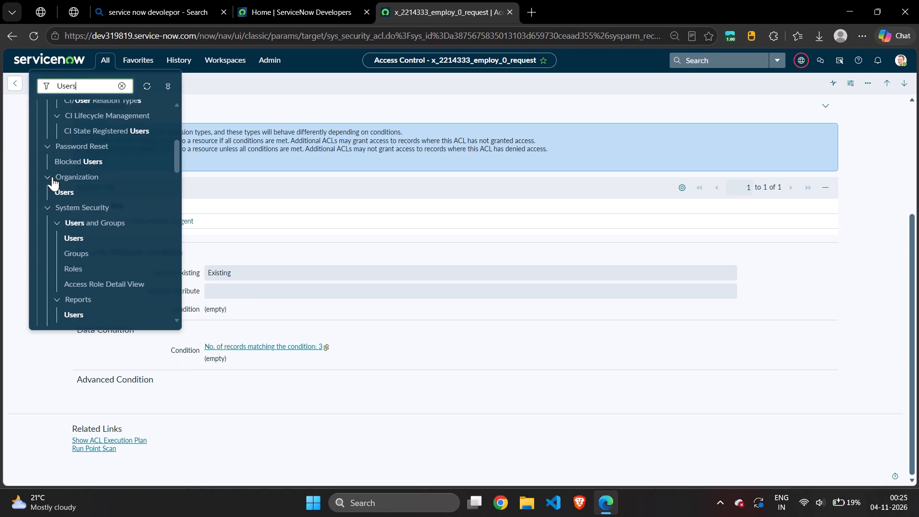
{"action": "scroll", "coordinate": [108, 235], "scroll_direction": "down", "scroll_amount": 2}
{"action": "scroll", "coordinate": [108, 235], "scroll_direction": "up", "scroll_amount": 1}
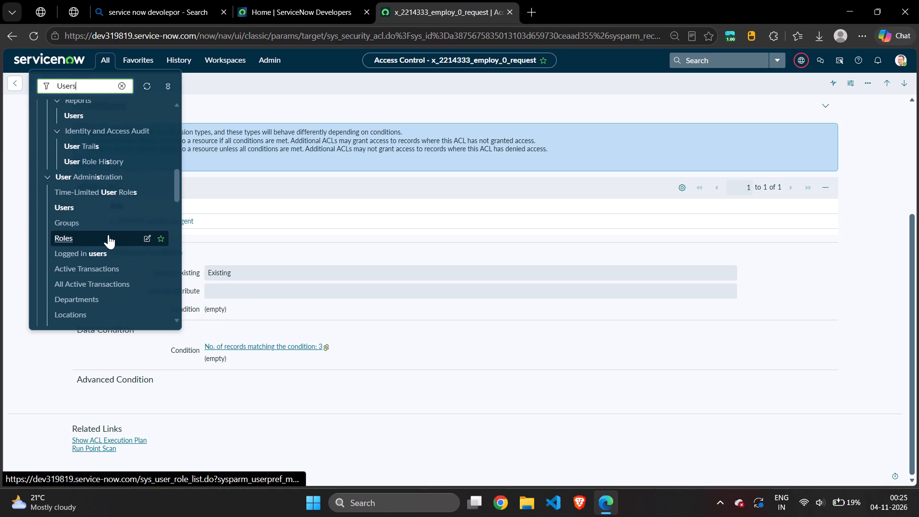
{"action": "left_click", "coordinate": [59, 207]}
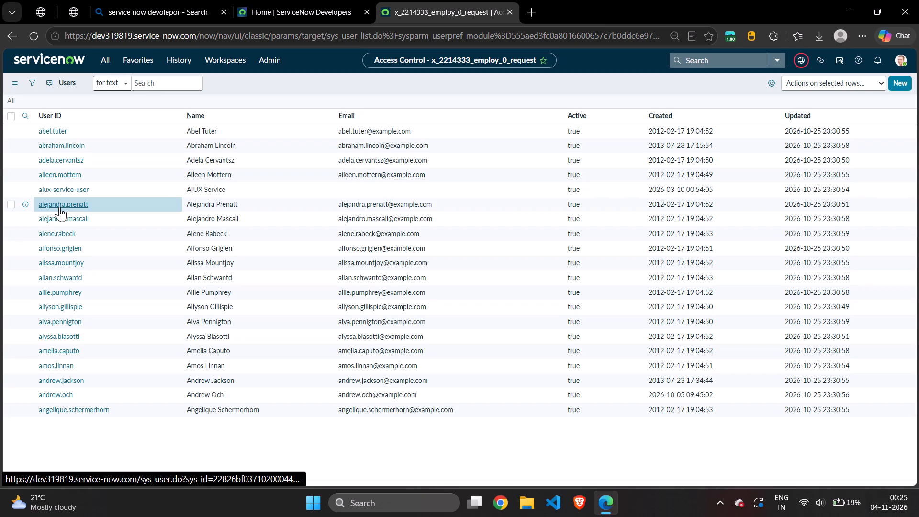
Open the first user's record in the Users list and open its Roles related list for editing.
{"action": "left_click", "coordinate": [59, 130]}
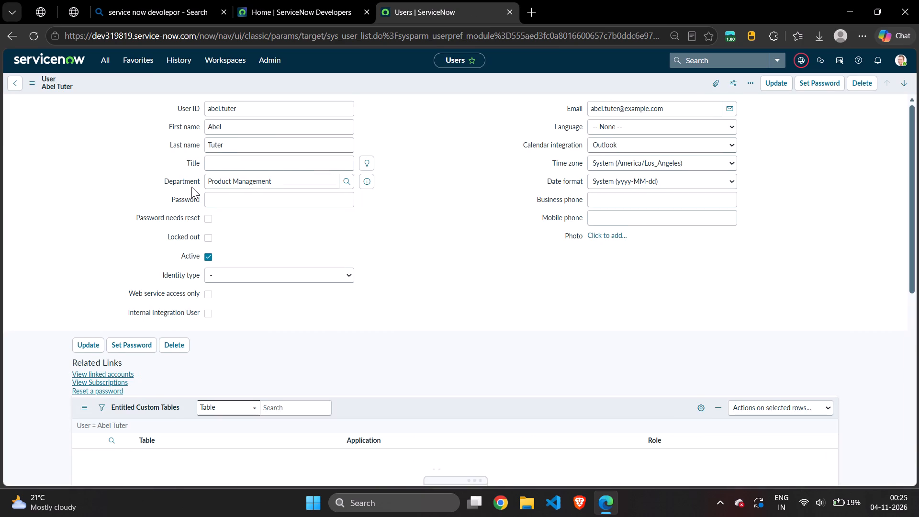
{"action": "scroll", "coordinate": [191, 187], "scroll_direction": "down", "scroll_amount": 1}
{"action": "scroll", "coordinate": [269, 269], "scroll_direction": "down", "scroll_amount": 1}
{"action": "scroll", "coordinate": [314, 308], "scroll_direction": "down", "scroll_amount": 1}
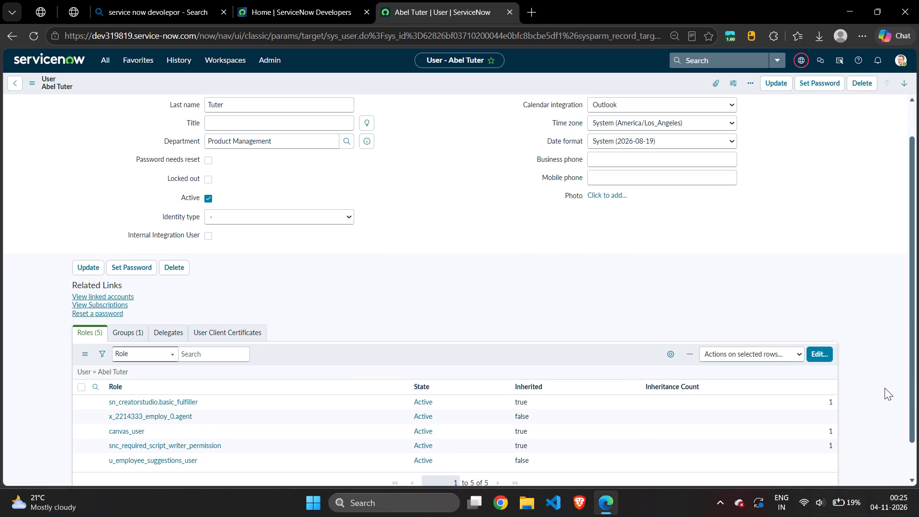
{"action": "left_click", "coordinate": [824, 353]}
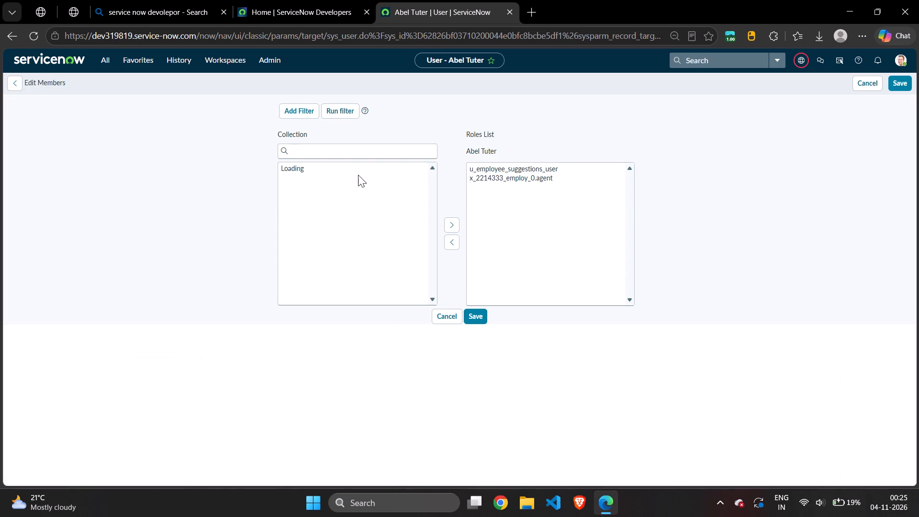
Search the available roles for "x_", then save the user's role assignments and update the user record.
{"action": "left_click", "coordinate": [356, 199]}
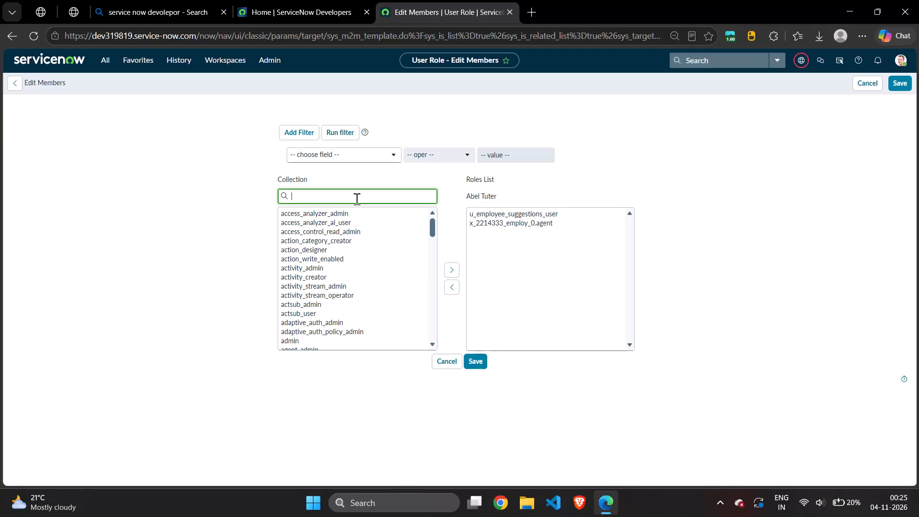
{"action": "type", "text": "x_"}
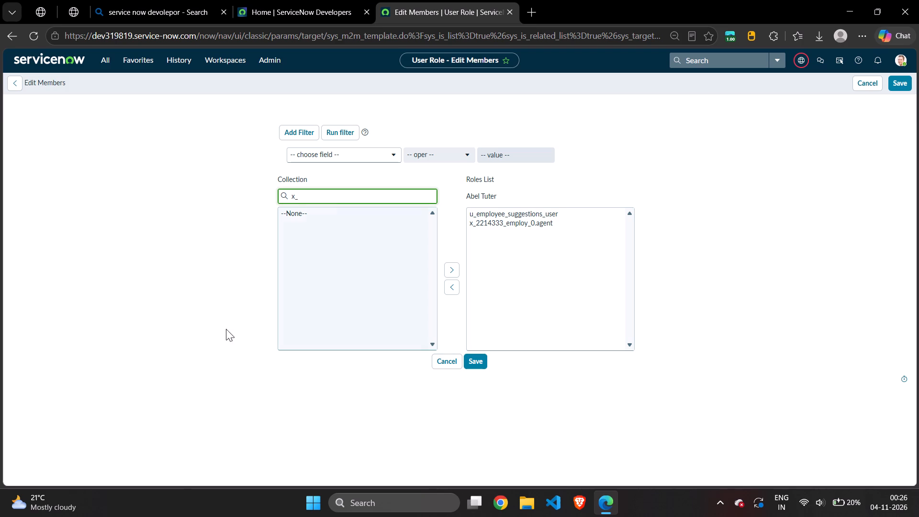
{"action": "left_click", "coordinate": [481, 363]}
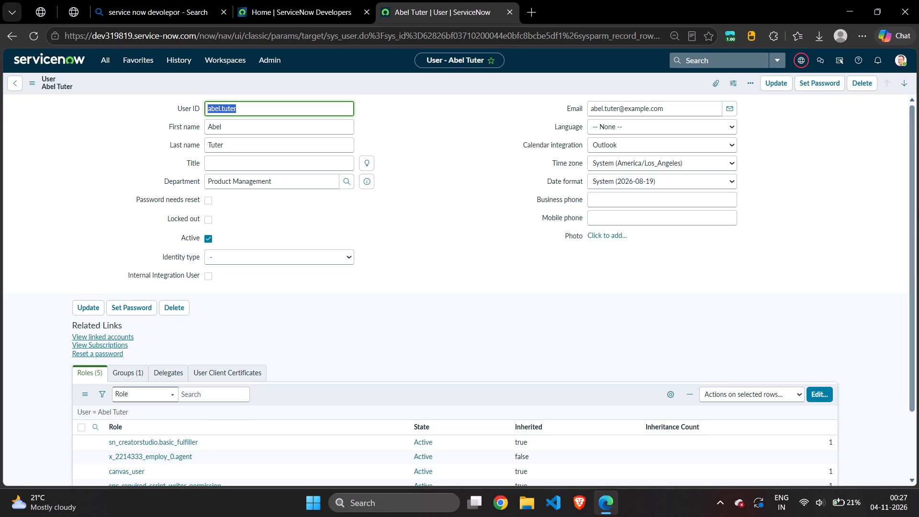
{"action": "left_click", "coordinate": [780, 89]}
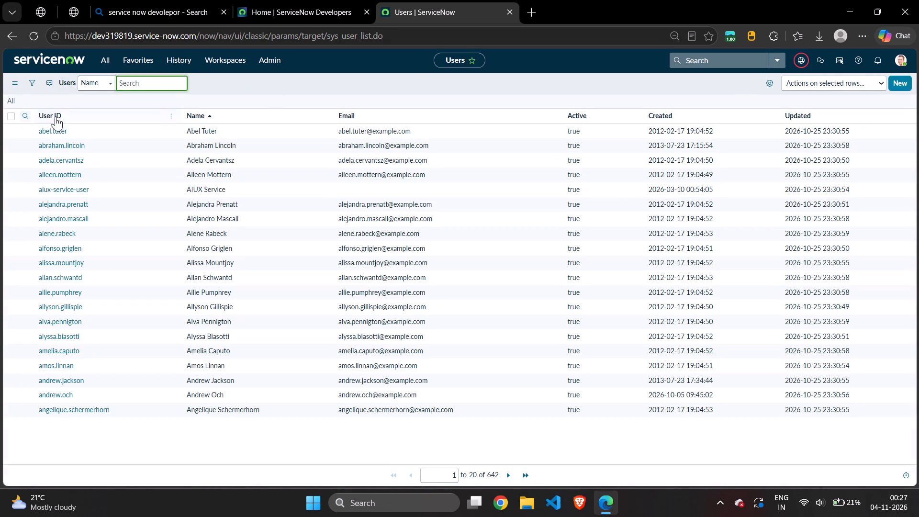
Reopen the same user's record and examine its Roles list, including the Inherited value of u_employee_suggestions_user.
{"action": "left_click", "coordinate": [59, 129]}
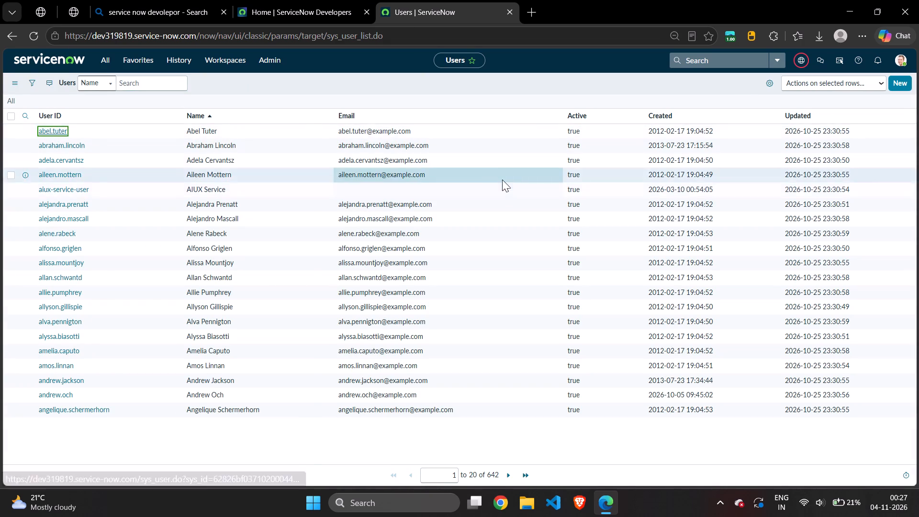
{"action": "scroll", "coordinate": [340, 218], "scroll_direction": "down", "scroll_amount": 2}
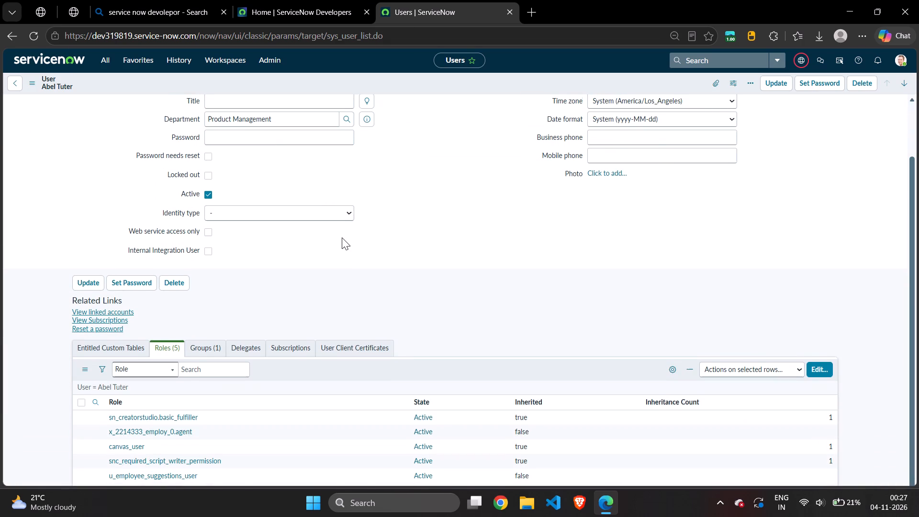
{"action": "scroll", "coordinate": [348, 246], "scroll_direction": "down", "scroll_amount": 4}
{"action": "scroll", "coordinate": [348, 300], "scroll_direction": "down", "scroll_amount": 1}
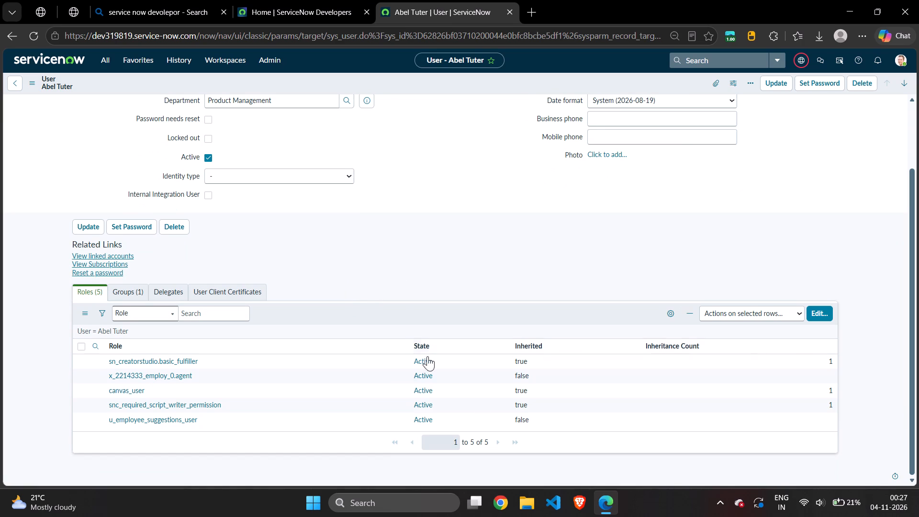
{"action": "left_click", "coordinate": [525, 423]}
{"action": "left_click", "coordinate": [543, 419]}
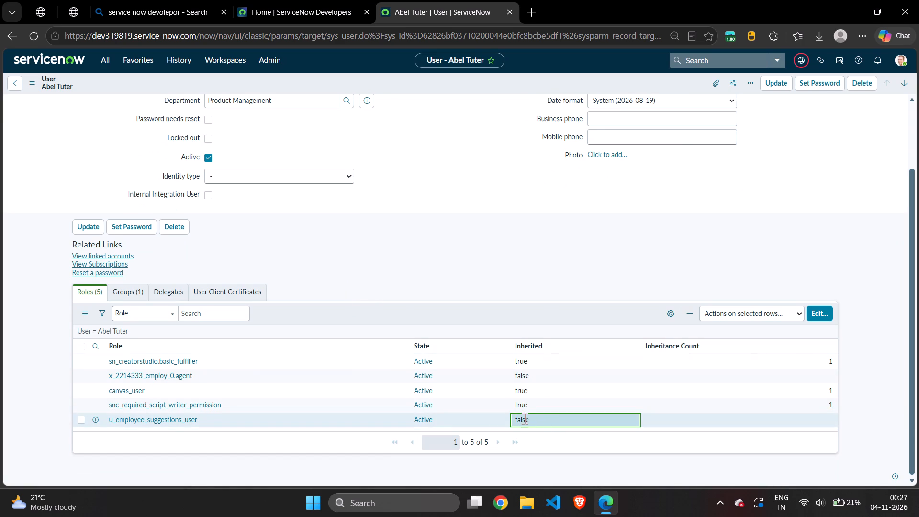
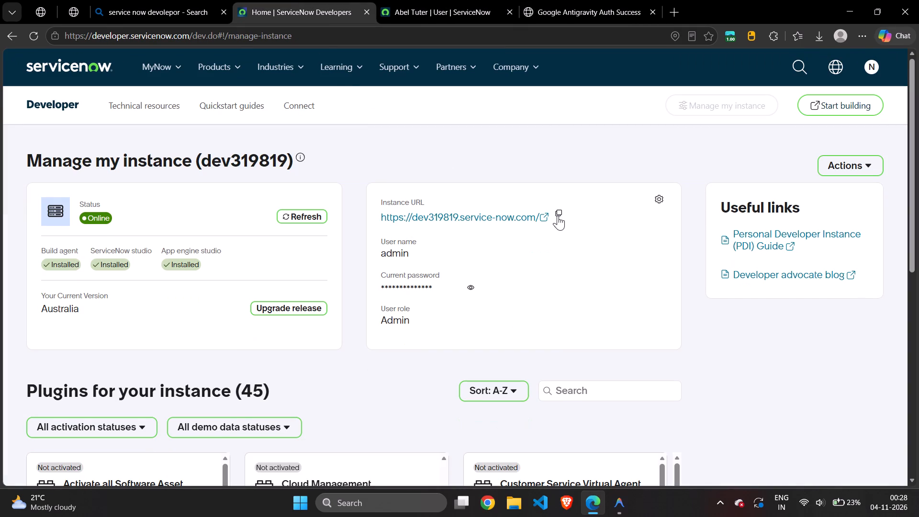
{"action": "left_click", "coordinate": [484, 0]}
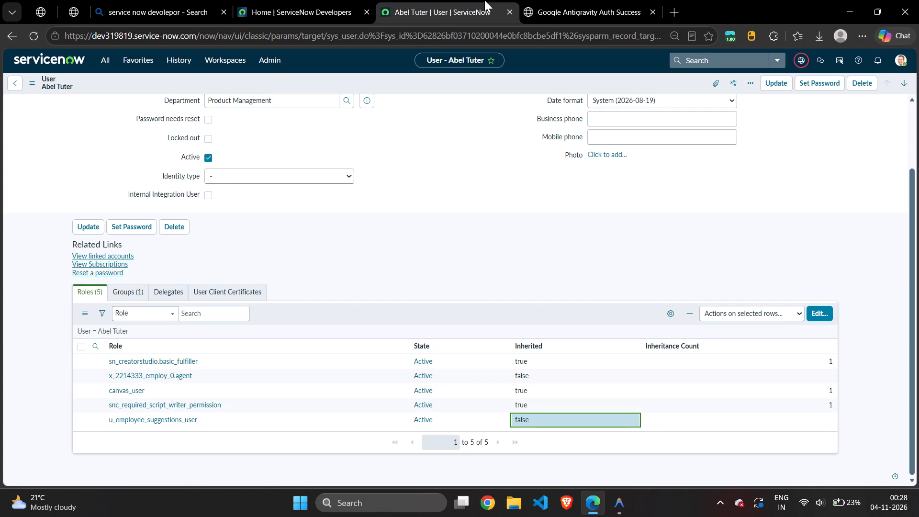
{"action": "left_click", "coordinate": [529, 422]}
{"action": "left_click", "coordinate": [551, 422]}
{"action": "left_click", "coordinate": [778, 81]}
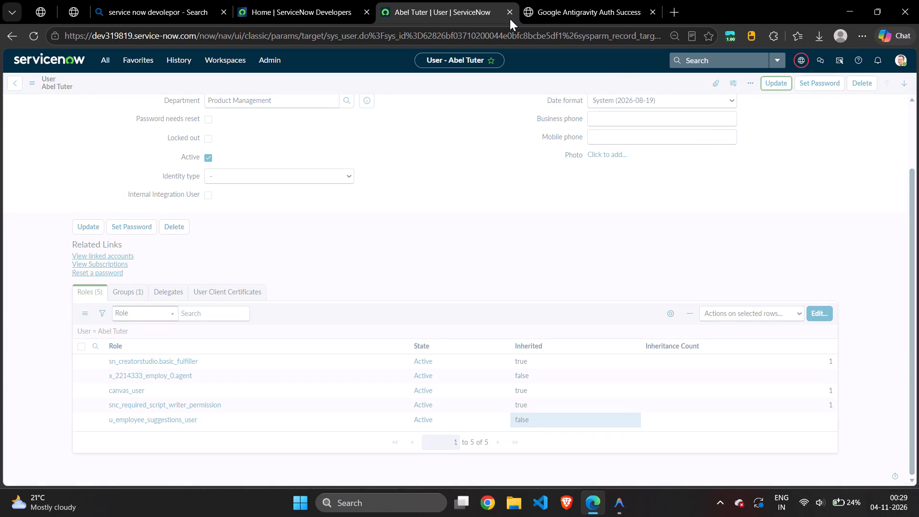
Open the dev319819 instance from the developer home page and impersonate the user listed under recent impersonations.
{"action": "left_click", "coordinate": [329, 0]}
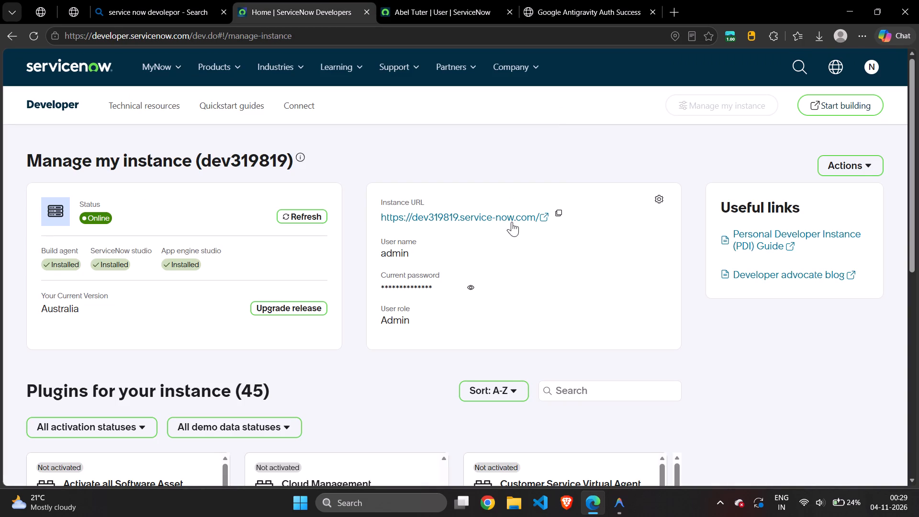
{"action": "left_click", "coordinate": [512, 221]}
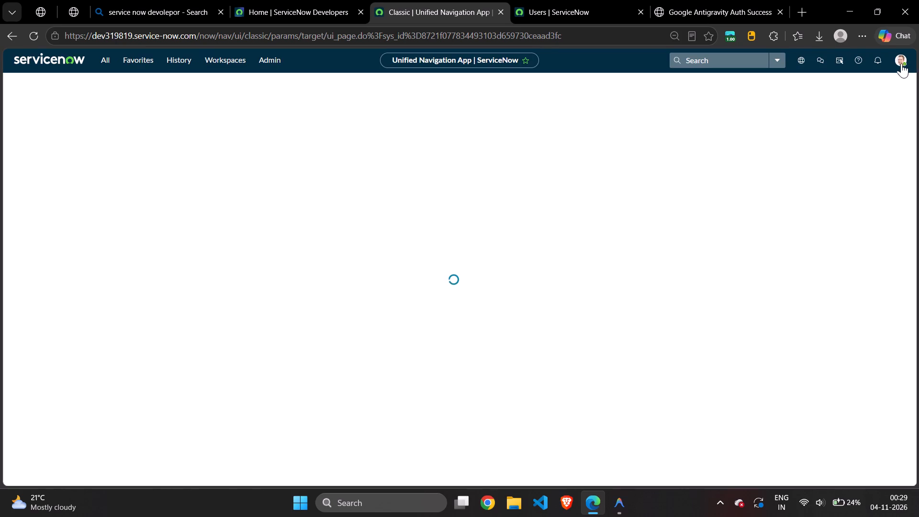
{"action": "left_click", "coordinate": [900, 63]}
{"action": "left_click", "coordinate": [814, 180]}
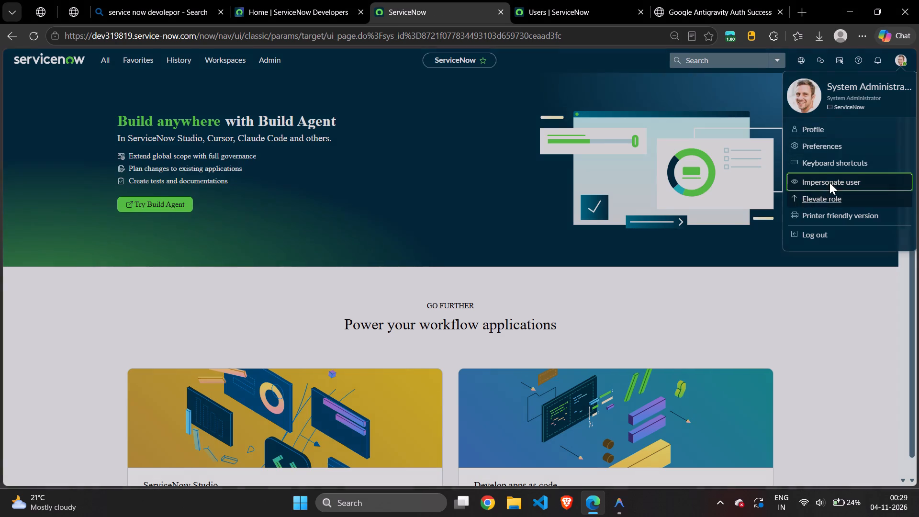
{"action": "left_click", "coordinate": [375, 287]}
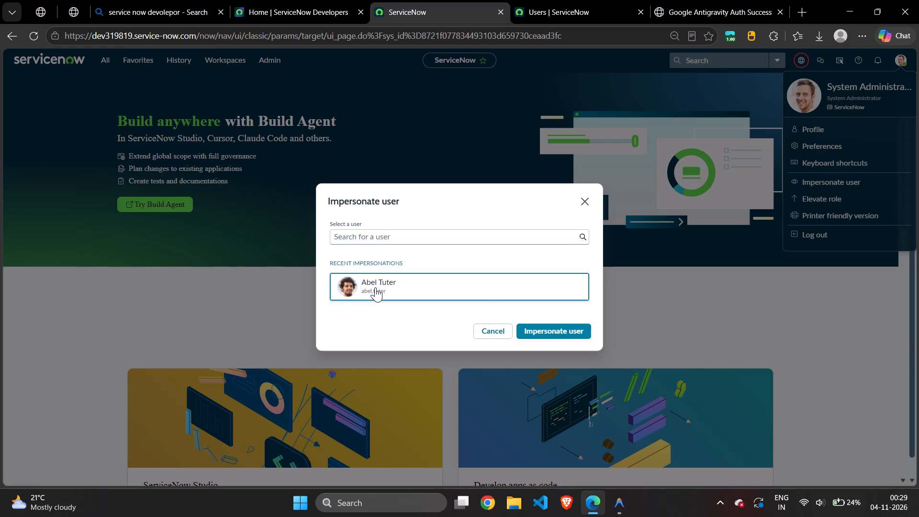
{"action": "left_click", "coordinate": [532, 336]}
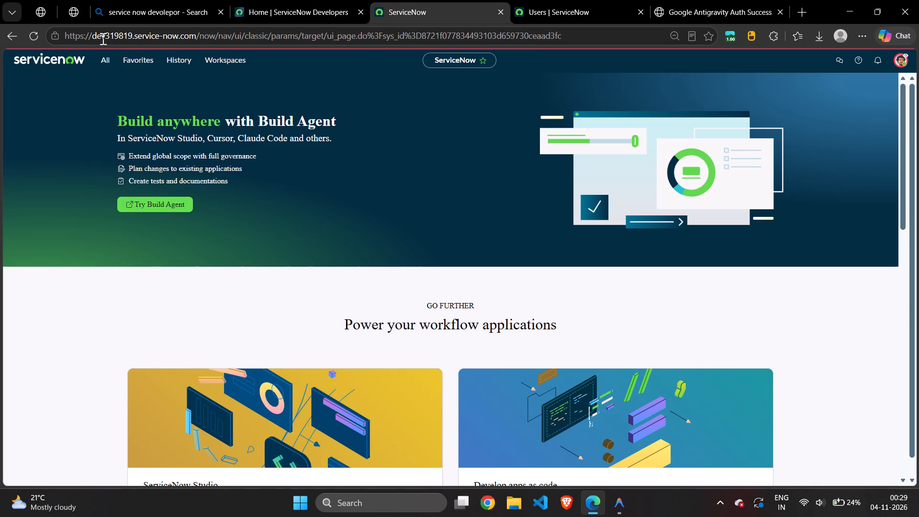
Filter the application navigator for "Emplo" and open the second Employee Suggestions module to view its list as the impersonated user.
{"action": "left_click", "coordinate": [106, 60]}
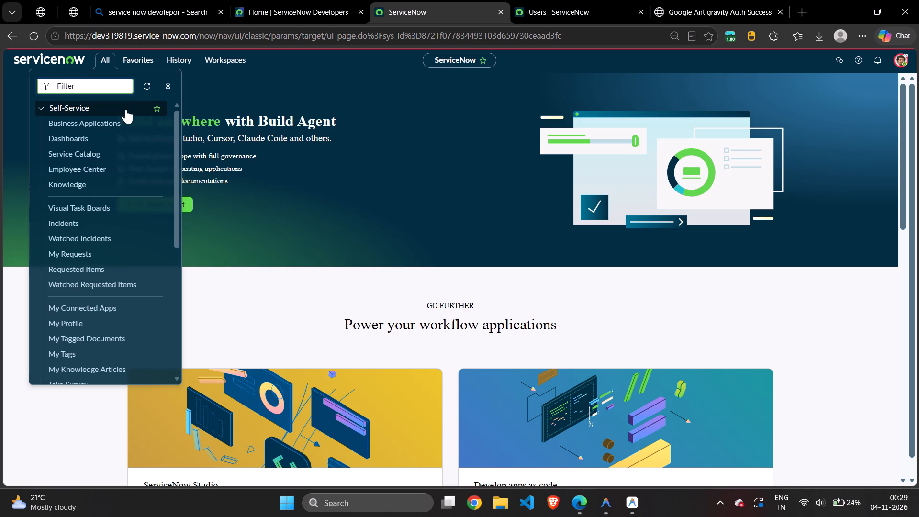
{"action": "key", "text": "e"}
{"action": "type", "text": "mplo"}
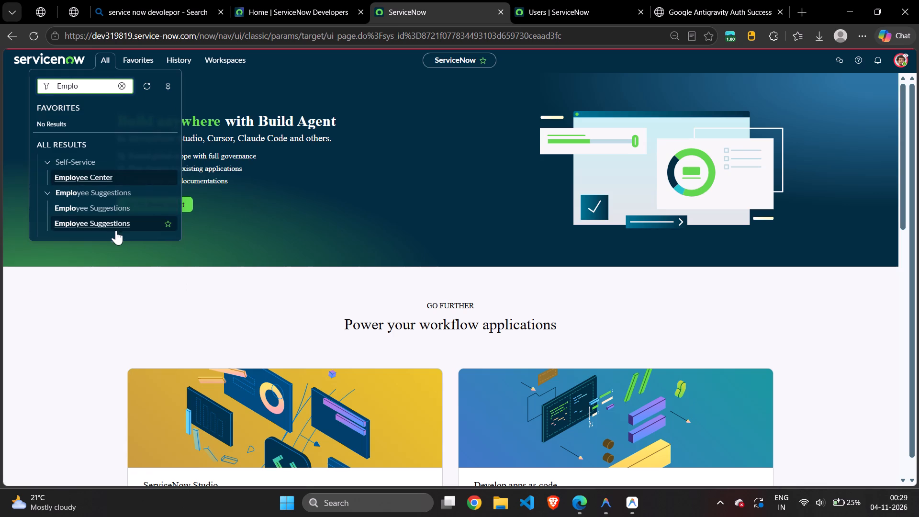
{"action": "left_click", "coordinate": [114, 224]}
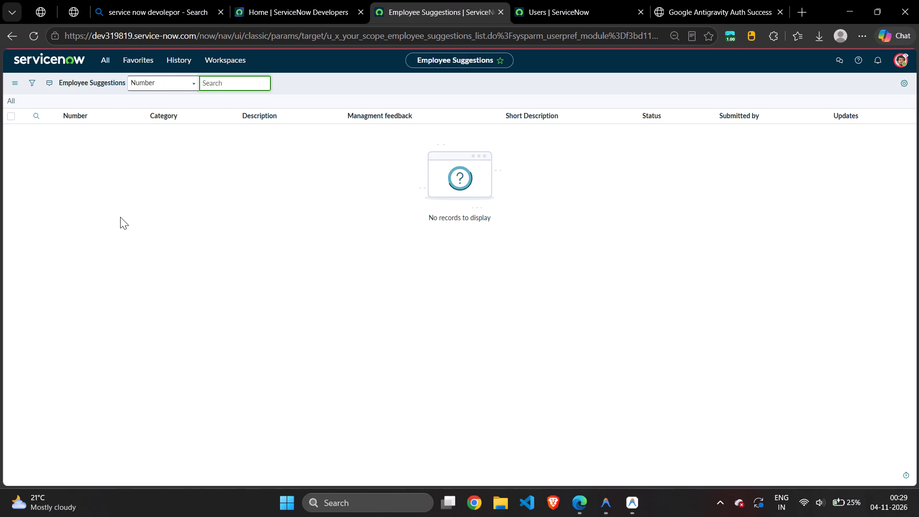
Open the first Employee Suggestions module under the Employee Suggestions application from the filtered navigator.
{"action": "left_click", "coordinate": [108, 62]}
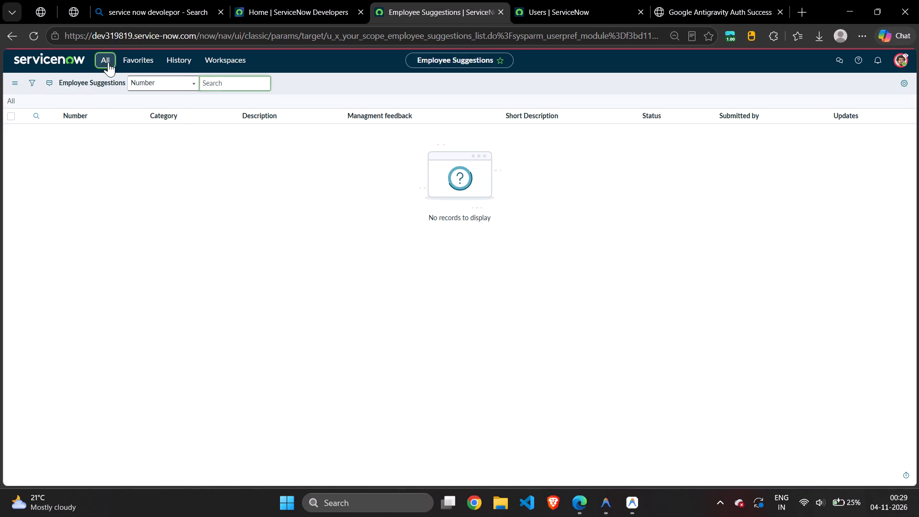
{"action": "left_click", "coordinate": [108, 203]}
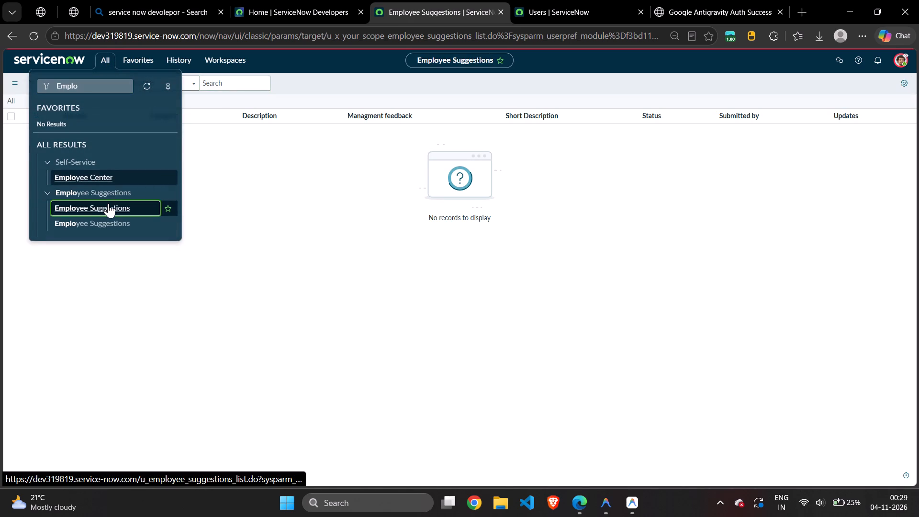
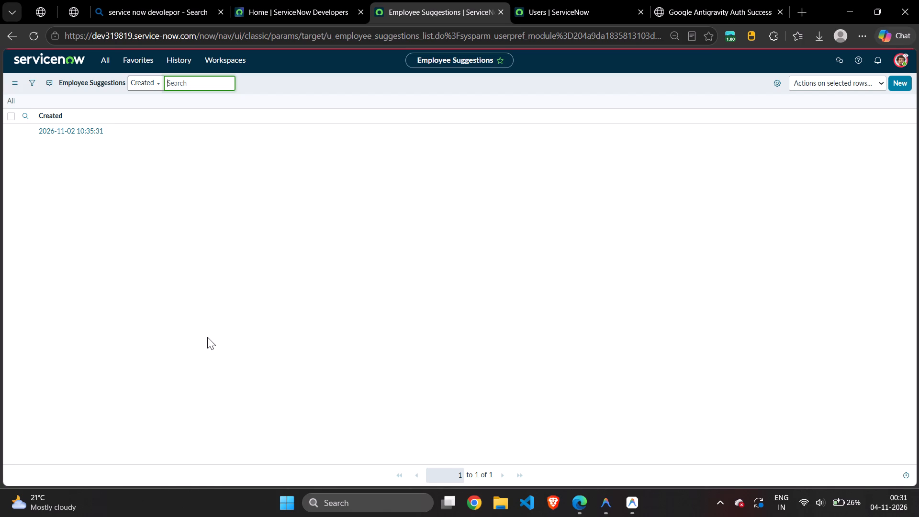
Create a new blank Employee Suggestions record as the impersonated user and submit it.
{"action": "left_click", "coordinate": [902, 76]}
{"action": "left_click", "coordinate": [897, 85]}
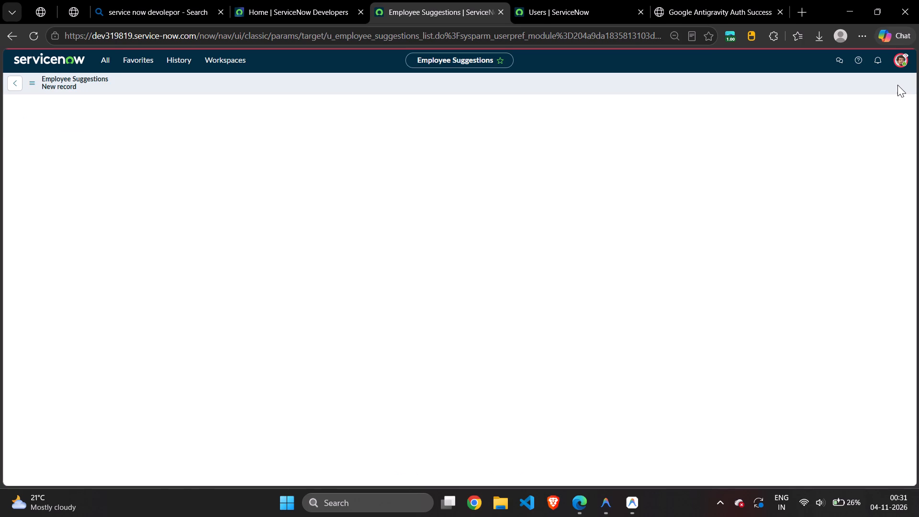
{"action": "left_click", "coordinate": [90, 113]}
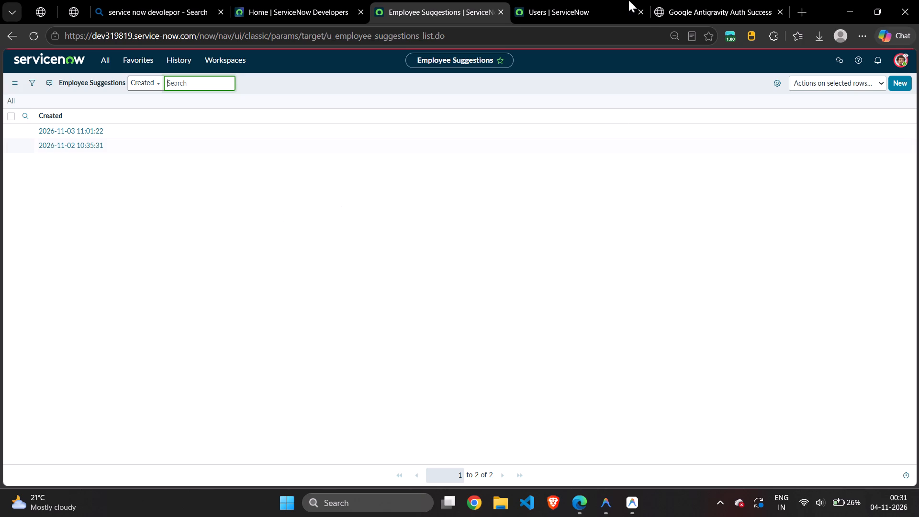
Switch to the Users browser page, filter the application navigator for "Modules", and open Modules under System Definition.
{"action": "left_click", "coordinate": [609, 0]}
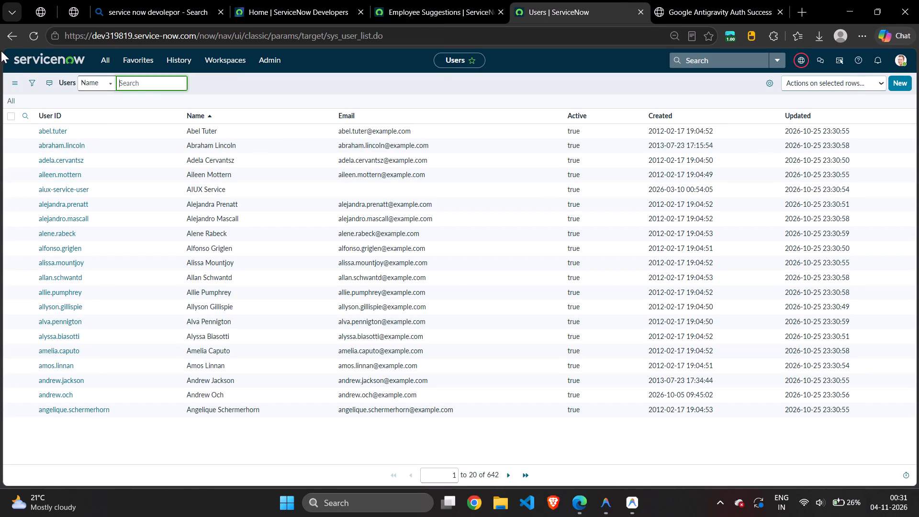
{"action": "left_click", "coordinate": [112, 66]}
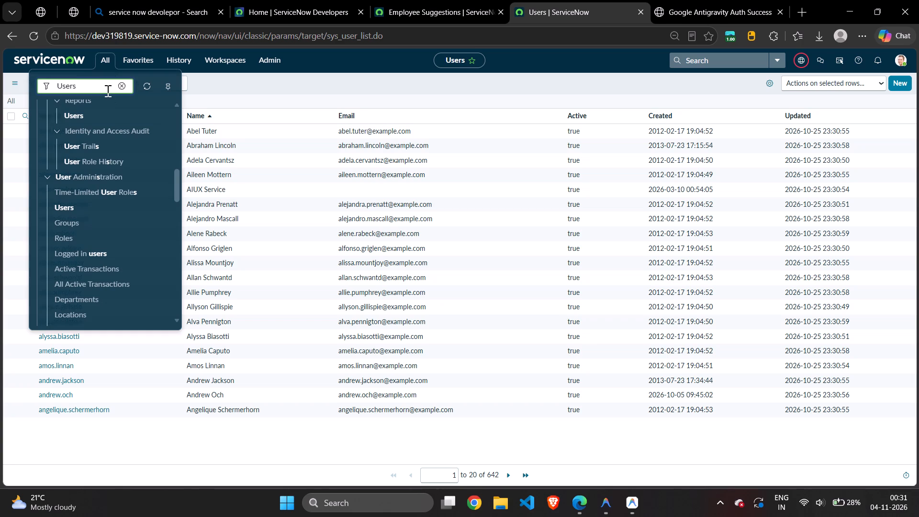
{"action": "key", "text": "BackSpace"}
{"action": "key", "text": "BackSpace"}
{"action": "key", "text": "BackSpace"}
{"action": "key", "text": "BackSpace"}
{"action": "key", "text": "BackSpace"}
{"action": "key", "text": "BackSpace"}
{"action": "key", "text": "BackSpace"}
{"action": "key", "text": "BackSpace"}
{"action": "key", "text": "BackSpace"}
{"action": "key", "text": "BackSpace"}
{"action": "key", "text": "BackSpace"}
{"action": "key", "text": "BackSpace"}
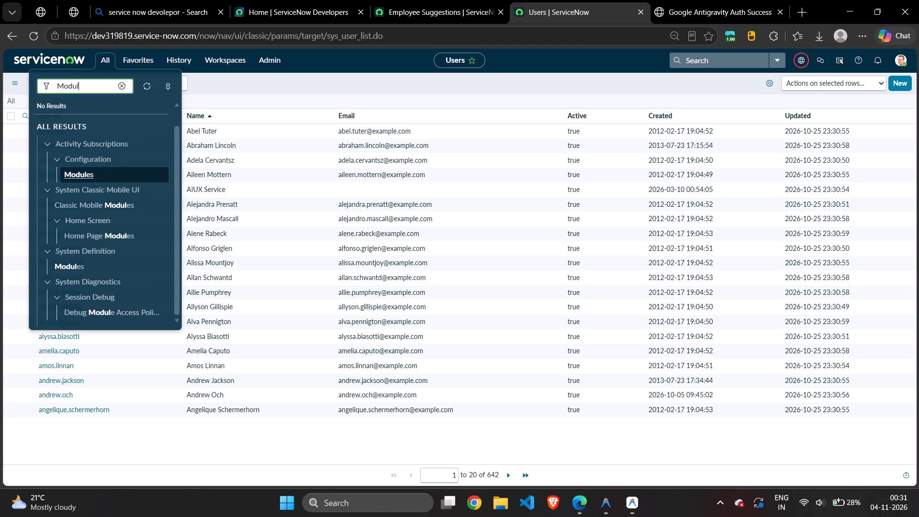
{"action": "key", "text": "s"}
{"action": "key", "text": "BackSpace"}
{"action": "type", "text": "es"}
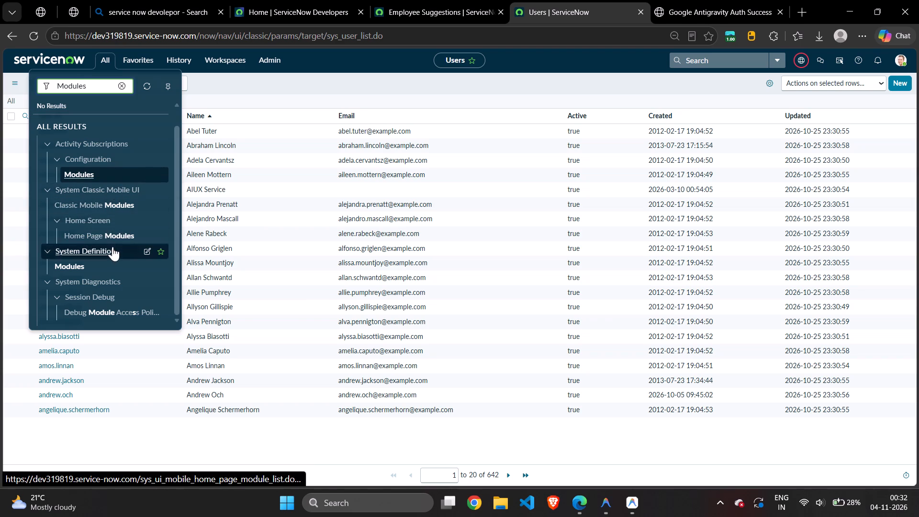
{"action": "left_click", "coordinate": [84, 270]}
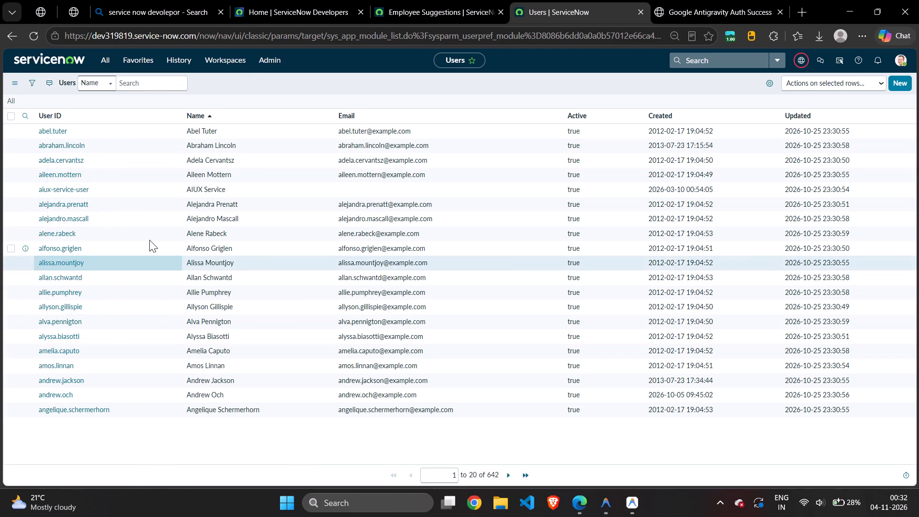
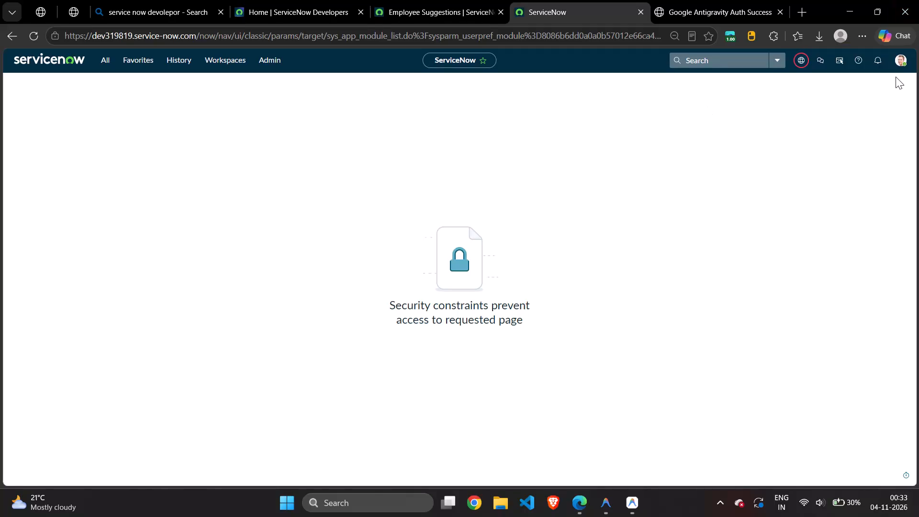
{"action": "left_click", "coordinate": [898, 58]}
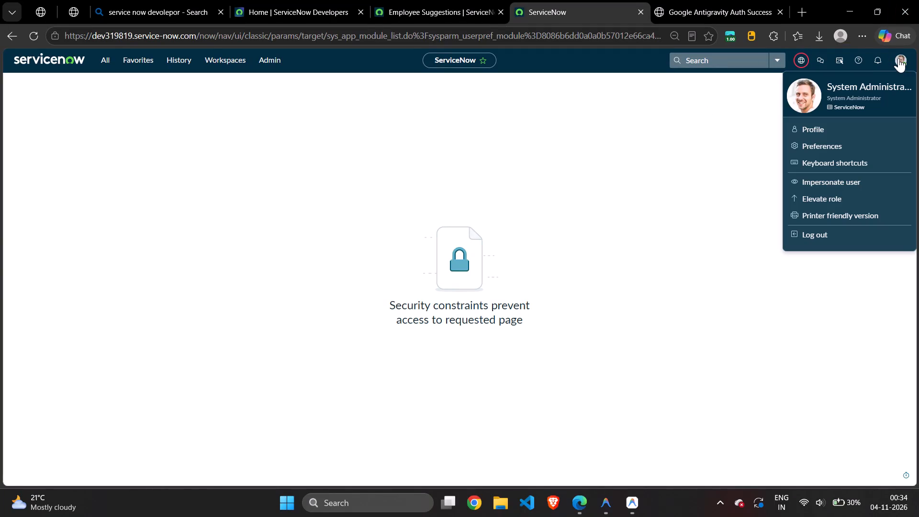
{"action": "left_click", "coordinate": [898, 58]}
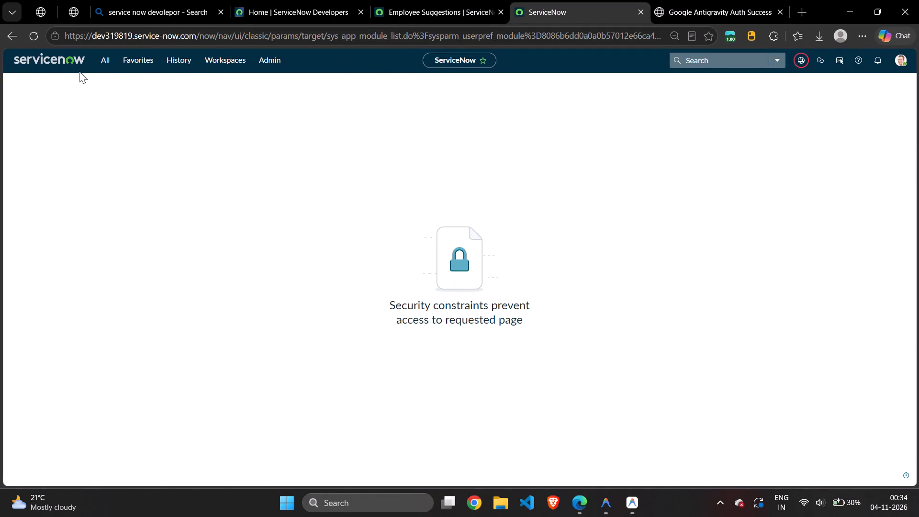
Replace the application navigator filter with "User ad" and open the Users list under User Administration.
{"action": "left_click", "coordinate": [112, 54]}
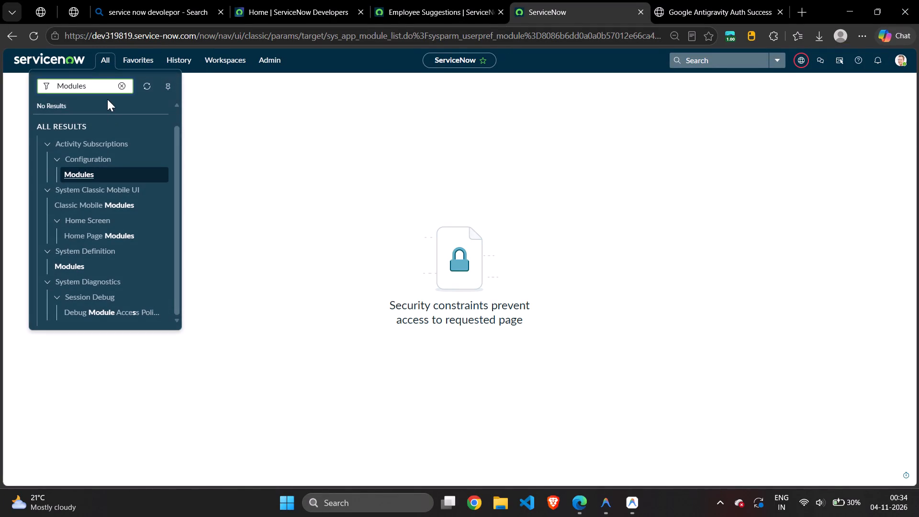
{"action": "left_click", "coordinate": [122, 90]}
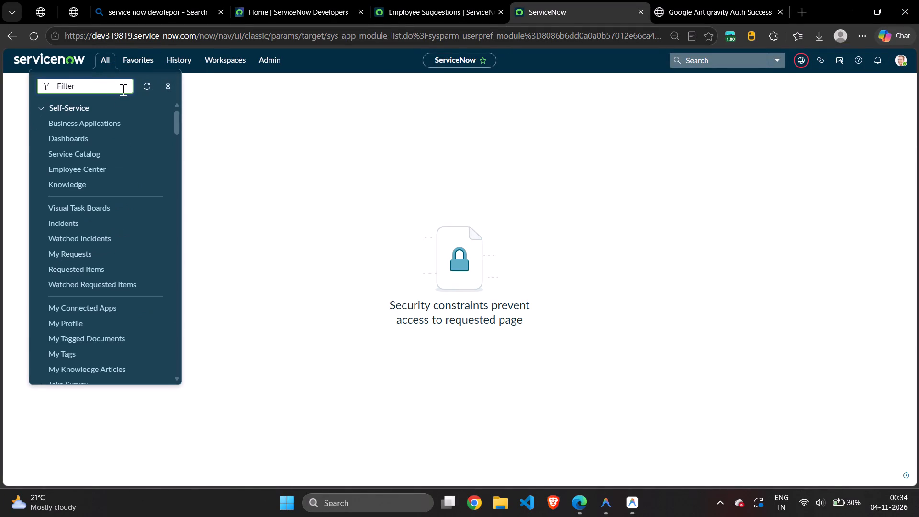
{"action": "left_click", "coordinate": [106, 82]}
{"action": "type", "text": "ser"}
{"action": "key", "text": "space"}
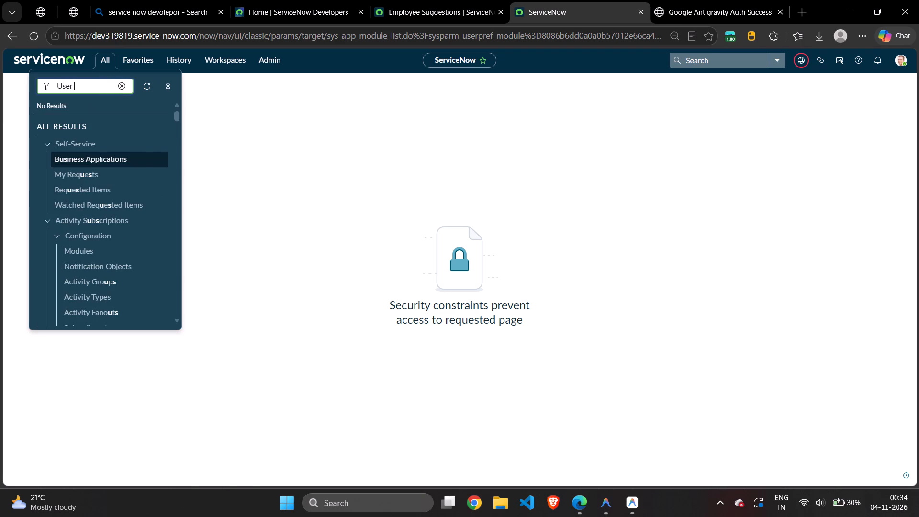
{"action": "type", "text": "ad"}
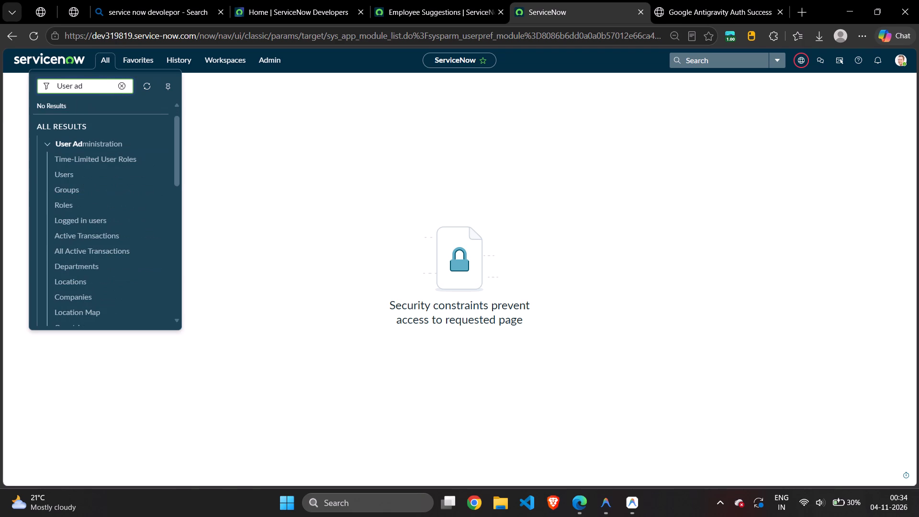
{"action": "left_click", "coordinate": [58, 173]}
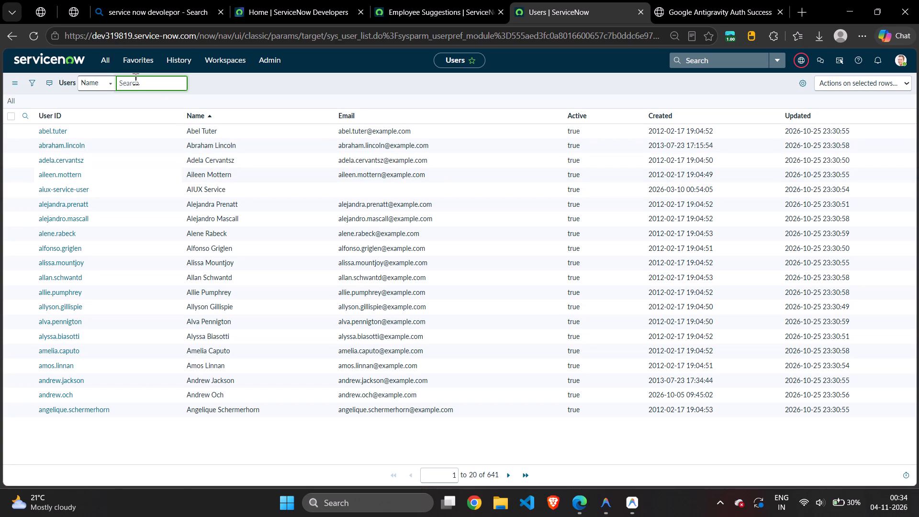
Search the Users list by name for "System Admin" and open the user record with the ID admin.
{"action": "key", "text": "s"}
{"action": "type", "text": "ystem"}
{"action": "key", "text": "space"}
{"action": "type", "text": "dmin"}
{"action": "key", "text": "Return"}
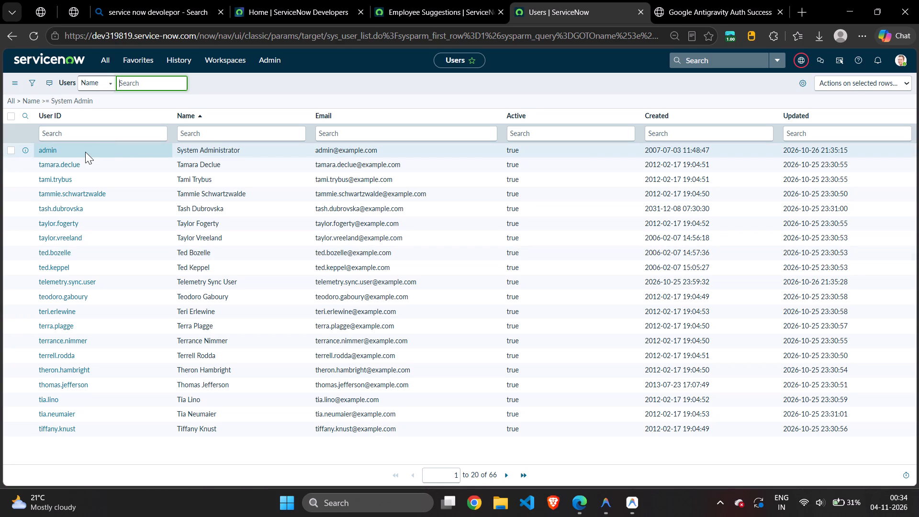
{"action": "left_click", "coordinate": [41, 149]}
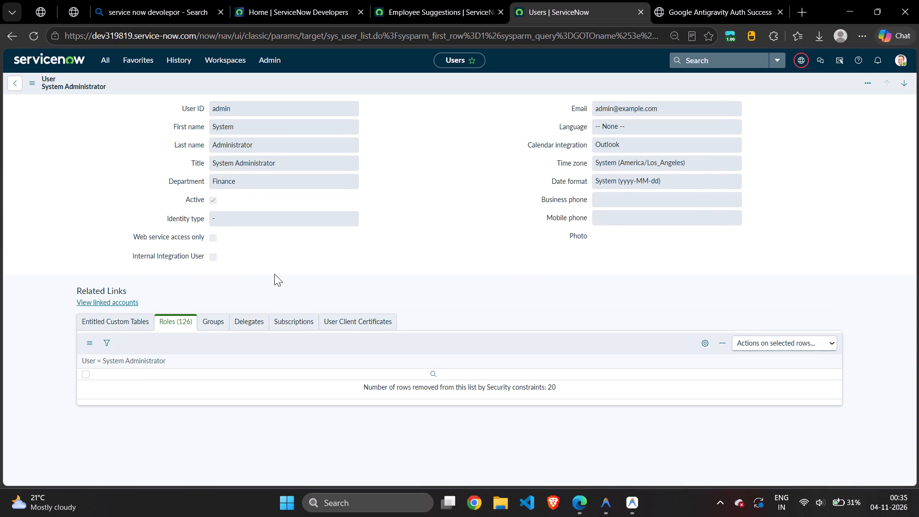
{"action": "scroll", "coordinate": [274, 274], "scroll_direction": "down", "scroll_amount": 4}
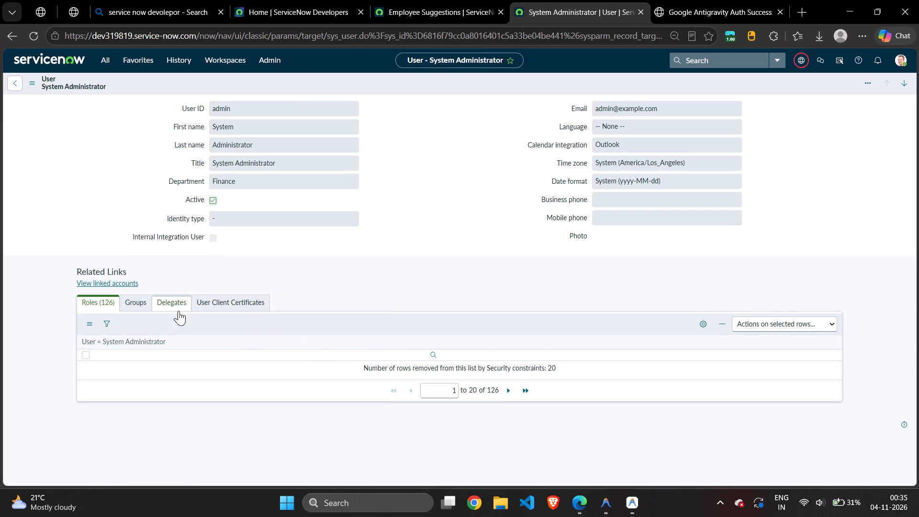